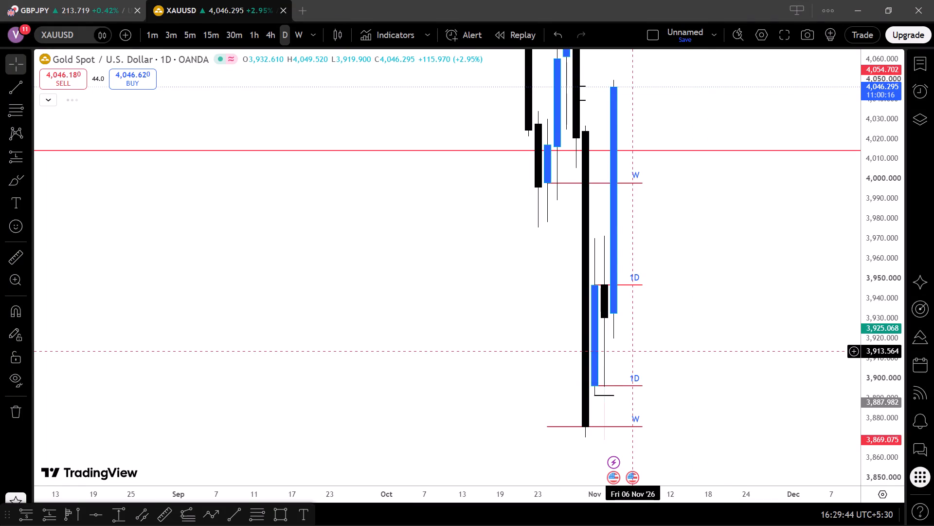
Move the lower 1D level line up to the bottom of the 3 Nov daily candle's body, at about 3,930.
scroll(623, 385, "up", 3)
scroll(623, 385, "right", 2)
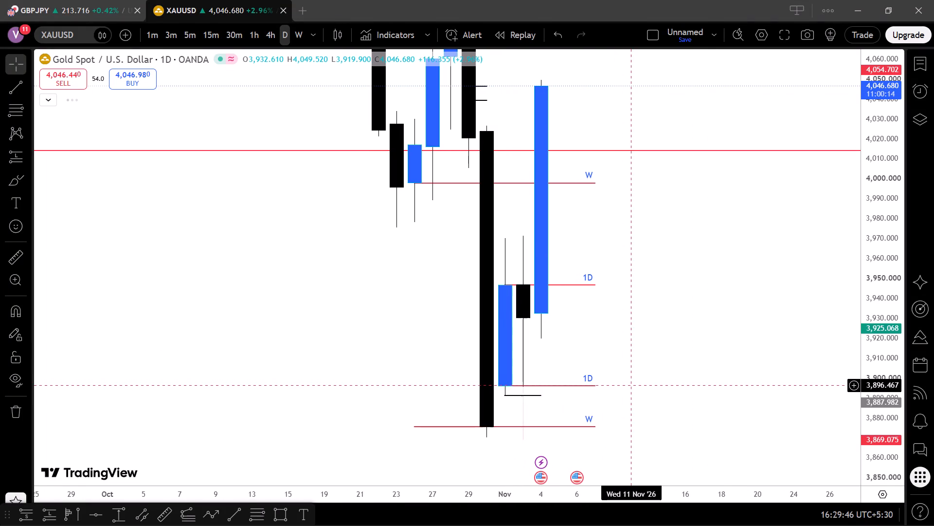
scroll(623, 385, "up", 1)
left_click_drag(552, 387, 568, 320)
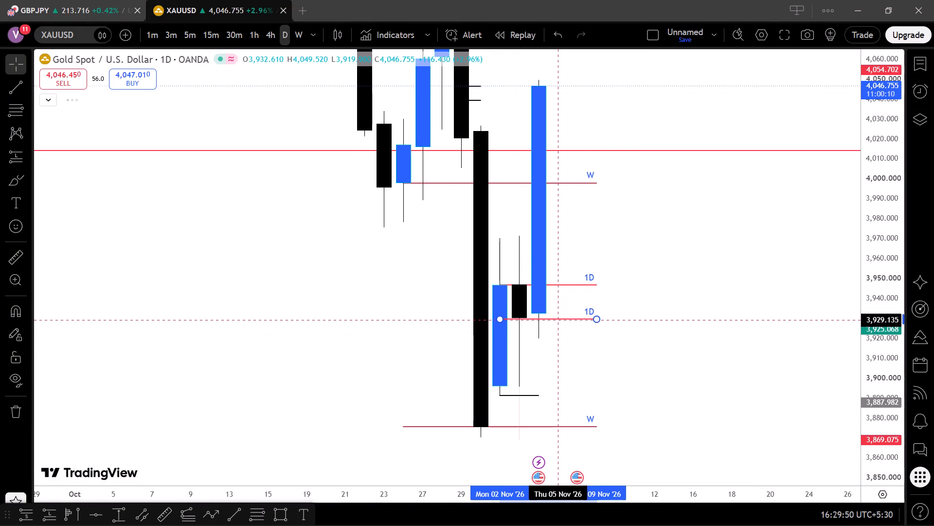
left_click_drag(568, 320, 573, 317)
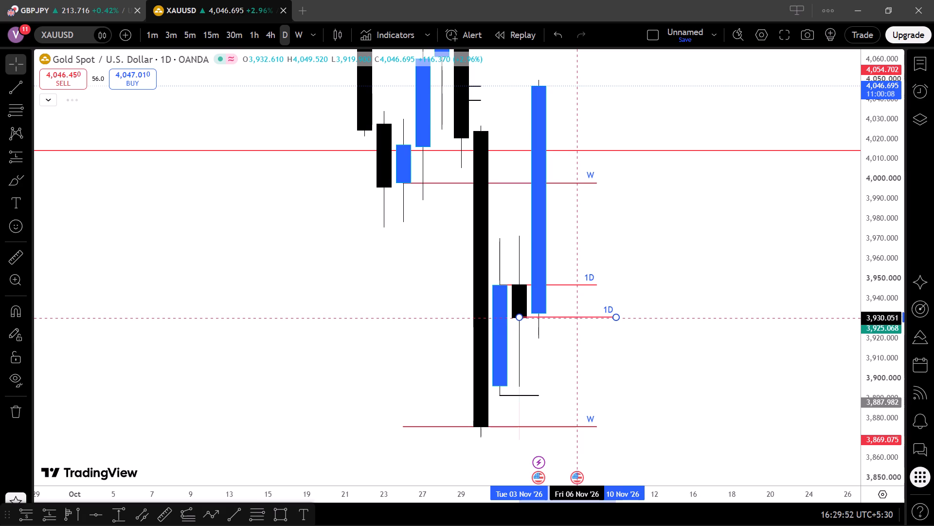
left_click_drag(573, 317, 572, 319)
left_click(590, 372)
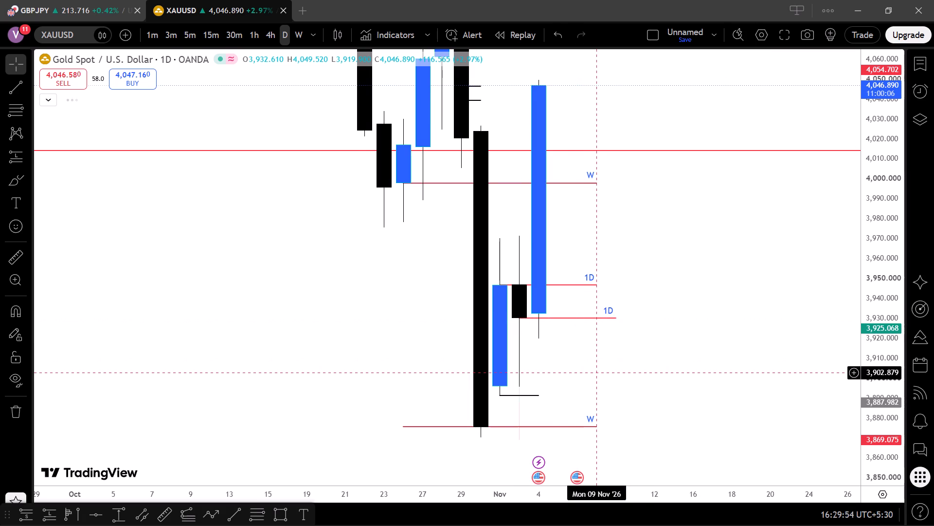
scroll(590, 372, "up", 2)
scroll(891, 205, "up", 1)
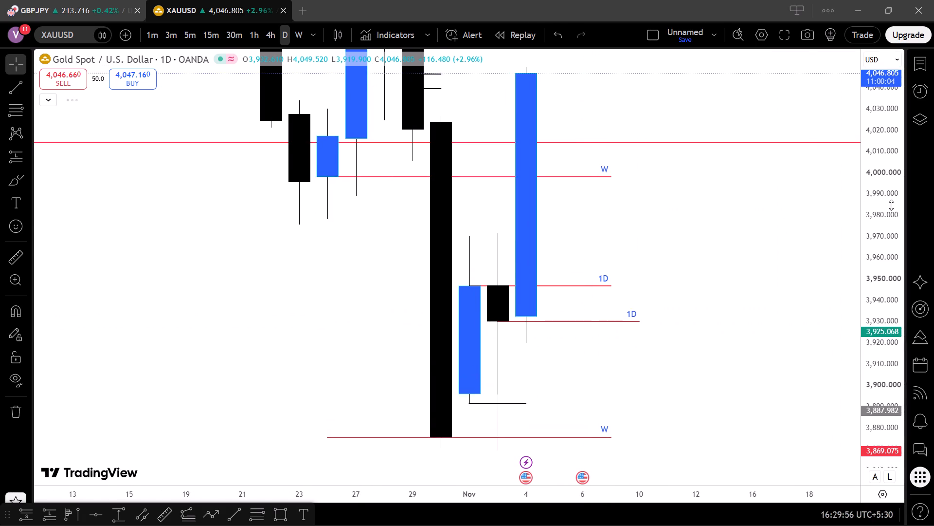
scroll(891, 205, "up", 5)
scroll(842, 300, "up", 2)
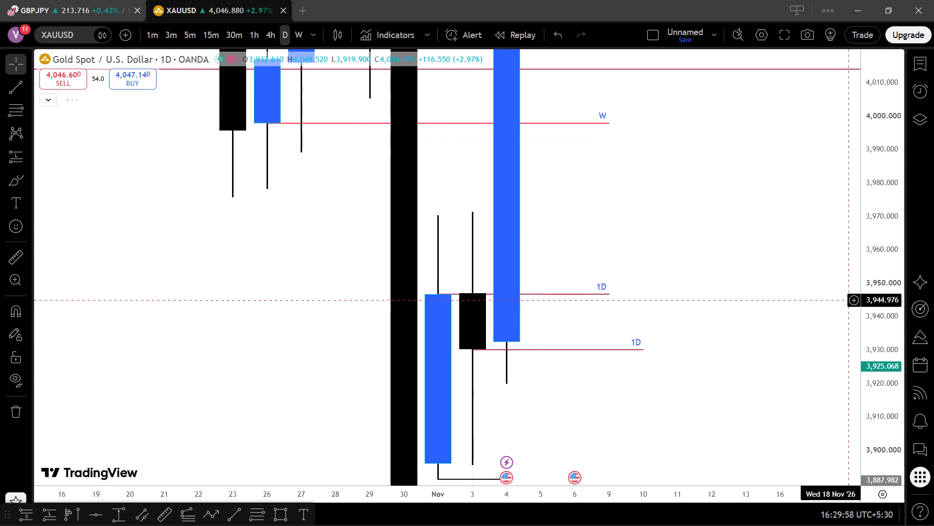
left_click(566, 350)
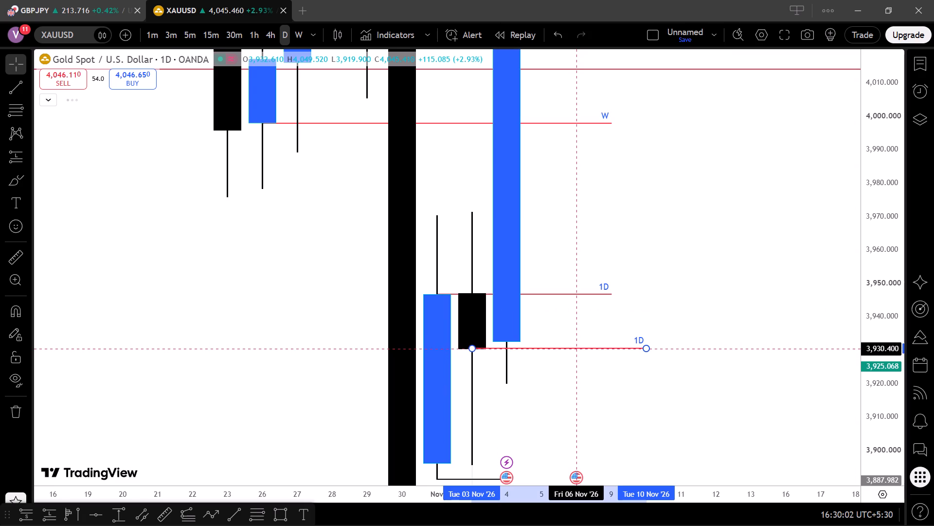
left_click(570, 373)
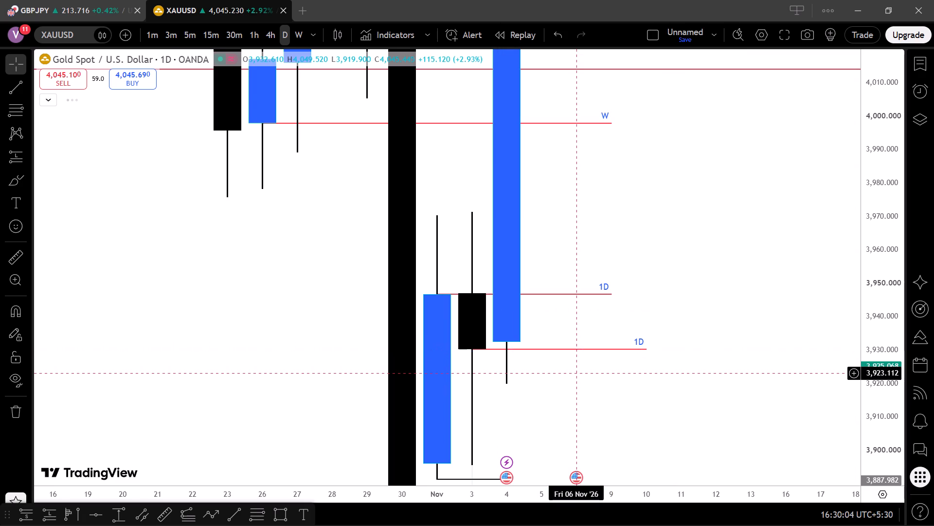
Examine the daily candles around the 1D and W levels and the price area up to the 4H fvg/l zone.
scroll(570, 373, "up", 4)
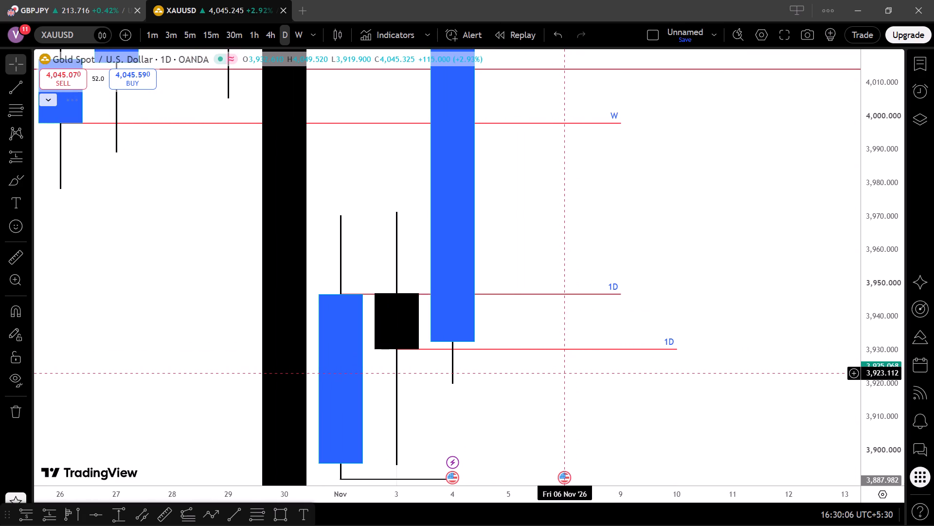
left_click_drag(570, 373, 593, 316)
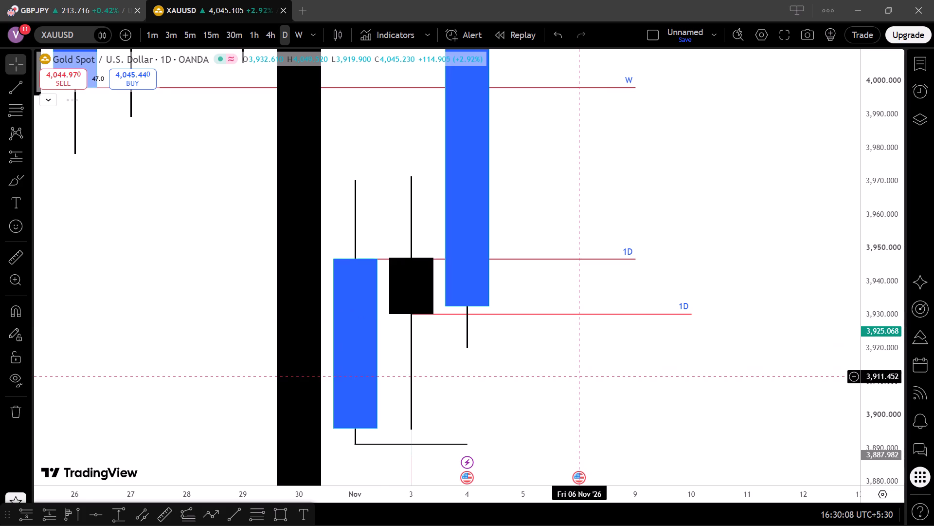
scroll(566, 376, "down", 1)
scroll(566, 376, "left", 1)
scroll(566, 376, "down", 2)
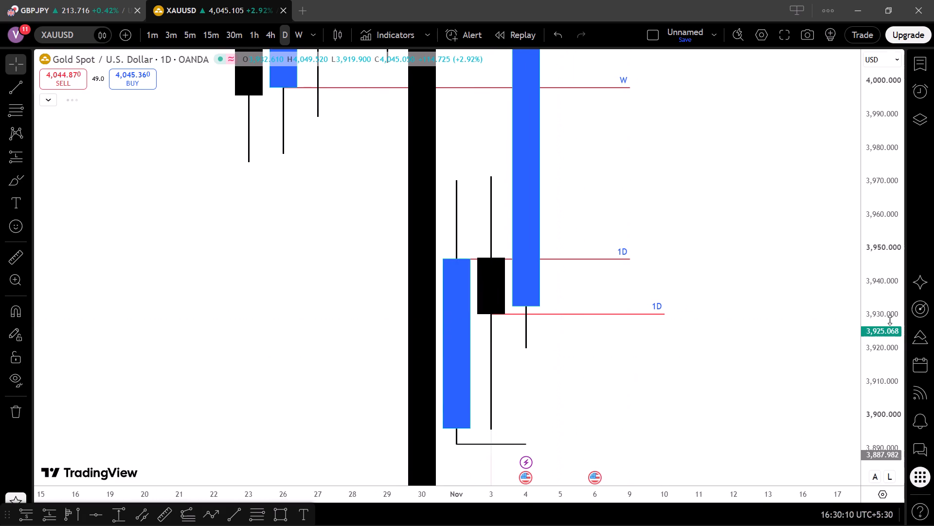
scroll(890, 319, "down", 9)
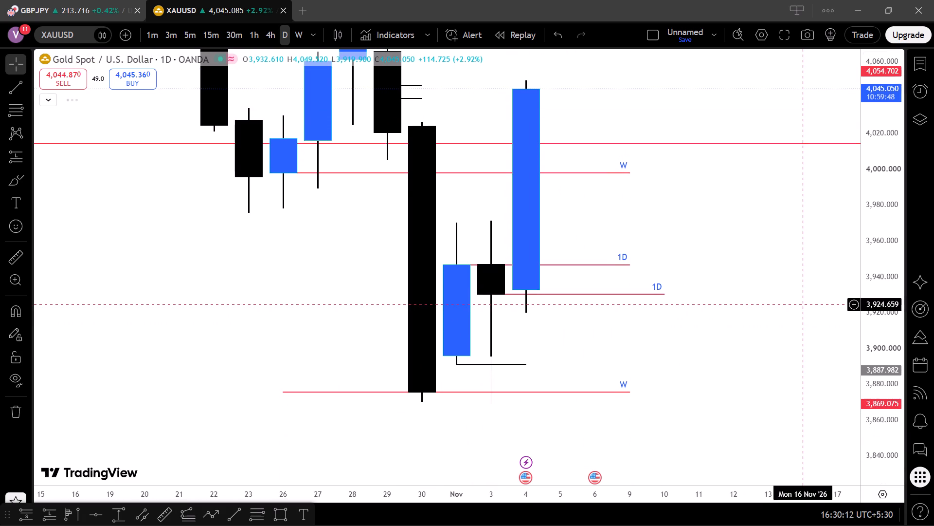
left_click_drag(797, 304, 796, 367)
left_click_drag(791, 305, 793, 345)
left_click_drag(754, 262, 635, 291)
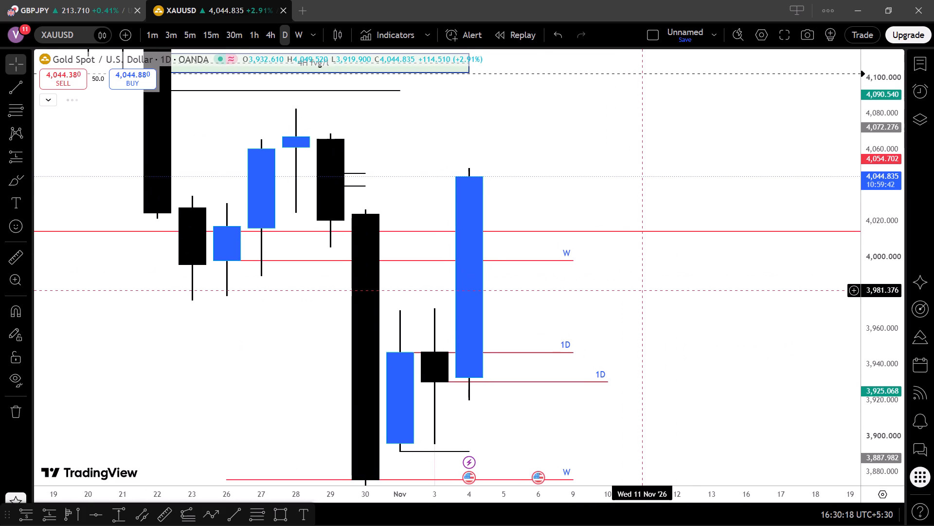
left_click_drag(635, 291, 675, 313)
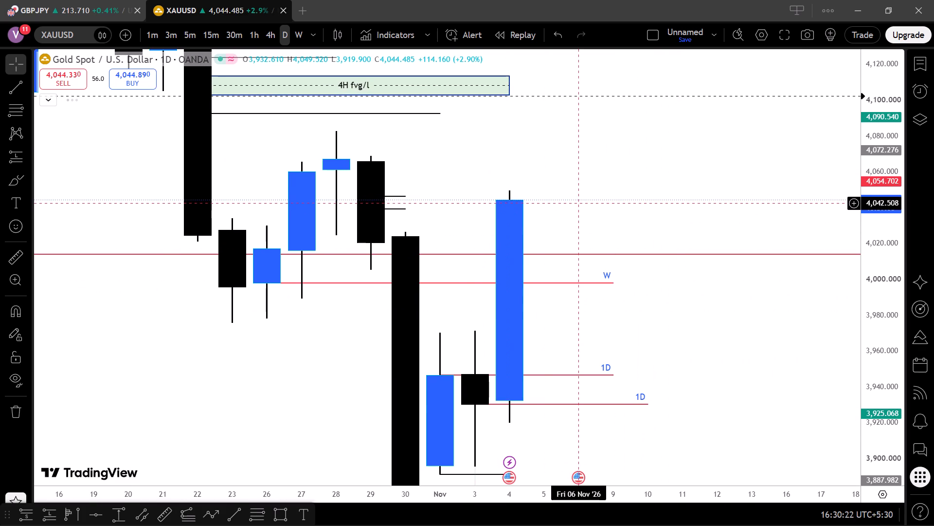
Switch the XAUUSD chart to the 4h timeframe.
type("4h")
key("Return")
Delete the lower of the two short black lines starting on 29 Oct, at about 4,039.
scroll(575, 245, "down", 4)
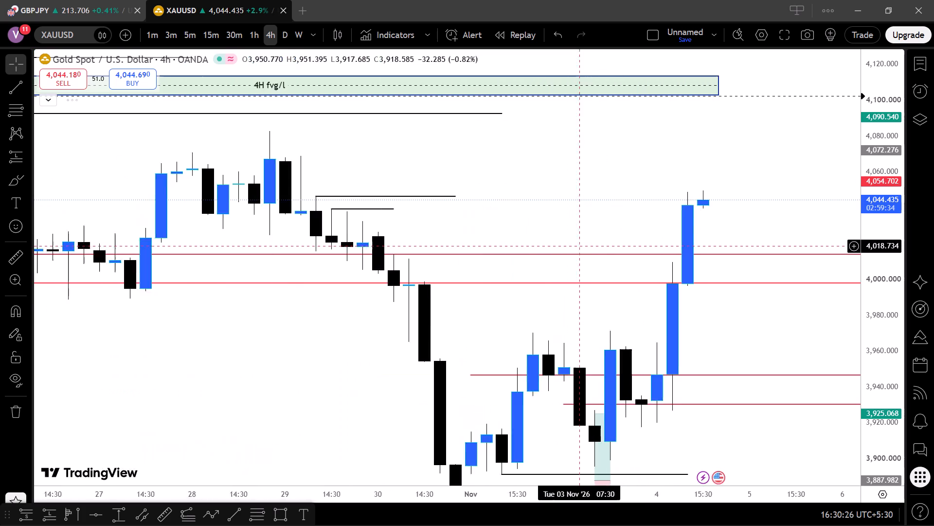
scroll(575, 245, "down", 2)
left_click_drag(683, 213, 626, 203)
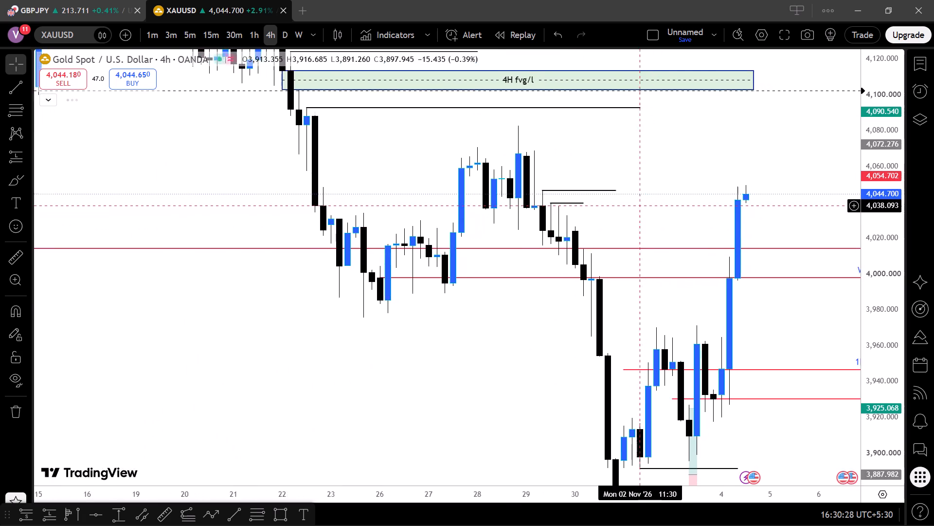
left_click_drag(626, 203, 605, 200)
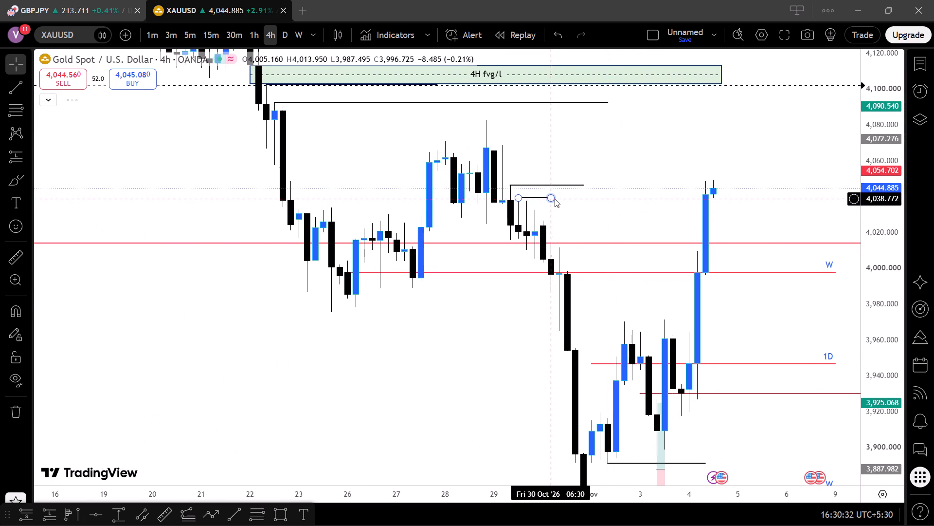
left_click_drag(552, 197, 724, 196)
left_click(724, 196)
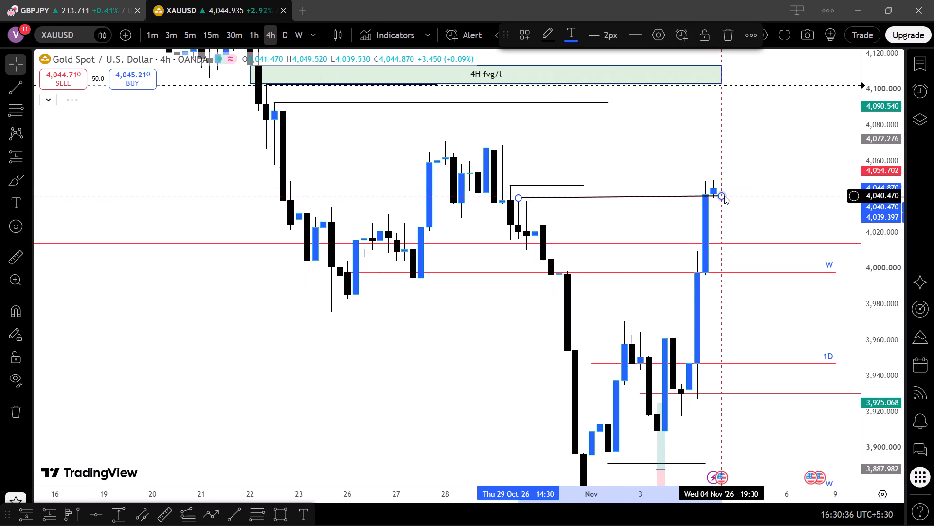
key("Delete")
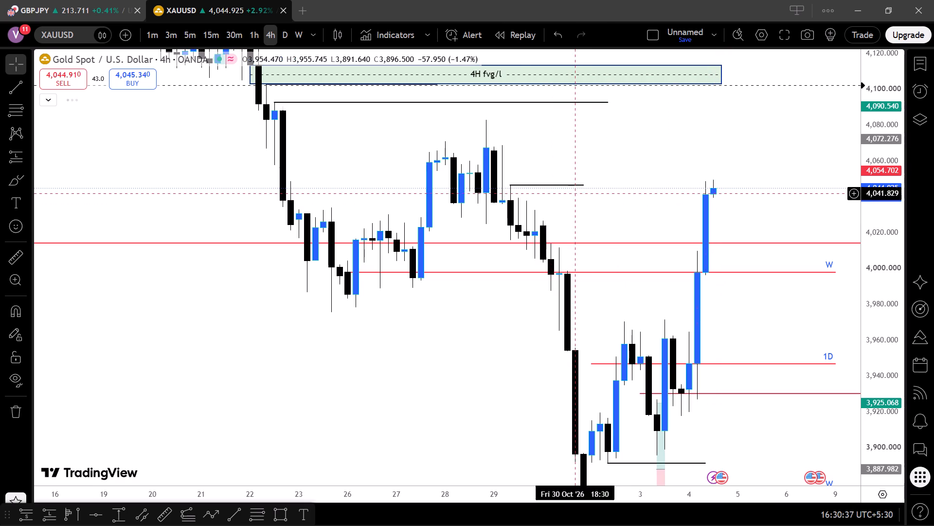
Extend the black 29 Oct line at about 4,046.5 horizontally past the latest candle to 5 Nov 03:30.
left_click_drag(585, 184, 721, 183)
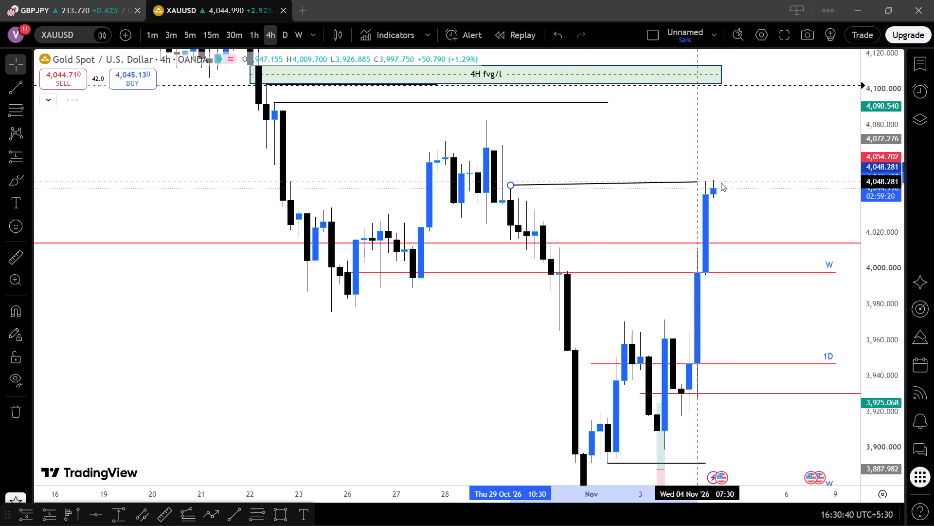
left_click_drag(721, 183, 737, 188)
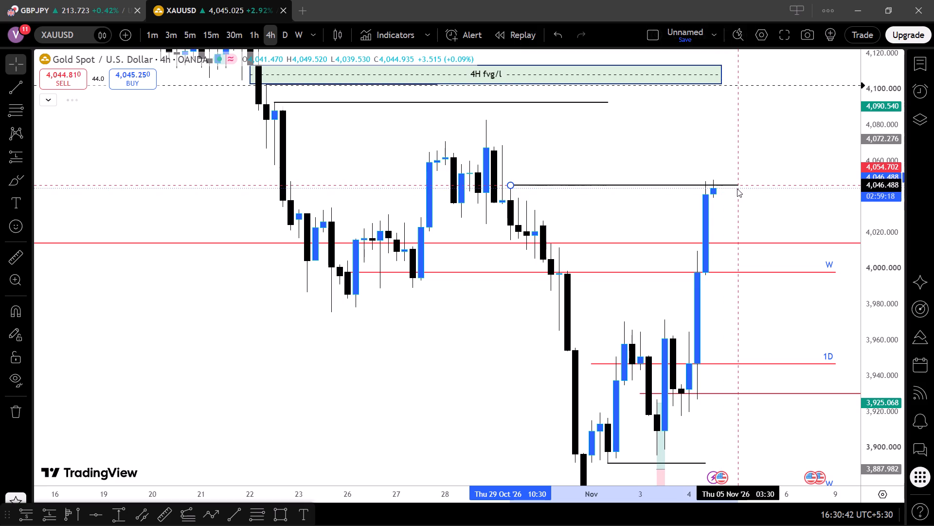
left_click(737, 188, "shift")
left_click(734, 198, "shift")
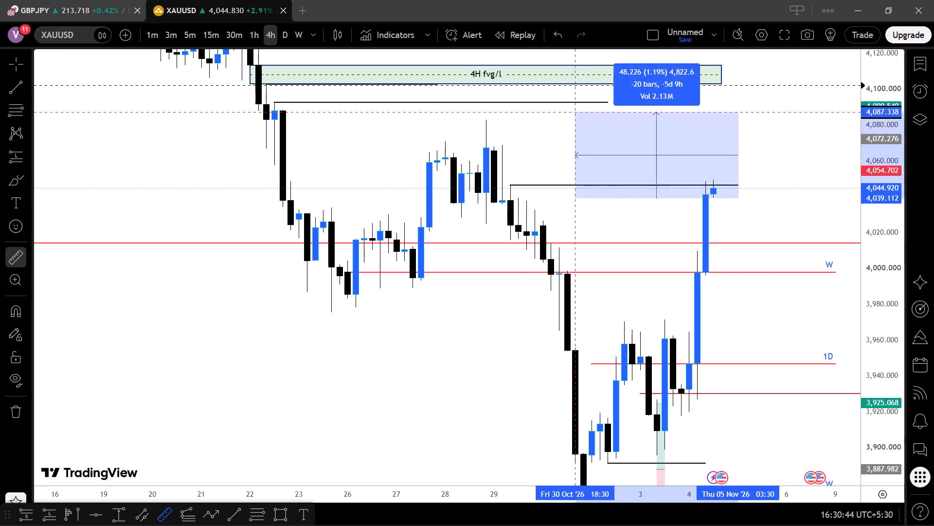
left_click(636, 169)
left_click(636, 169)
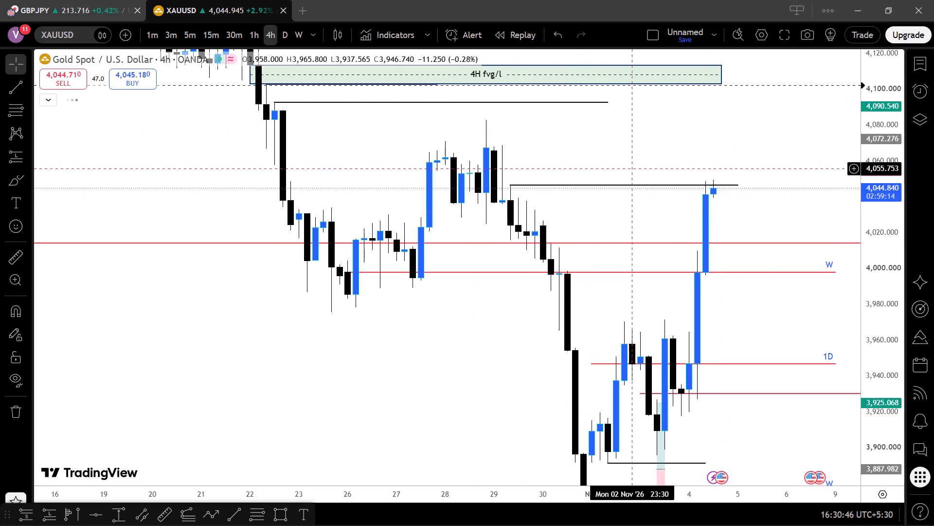
Draw a horizontal trend line from the 29 Oct 06:30 candle's high, at about 4,069, to about 5 Nov 23:30.
left_click(237, 510)
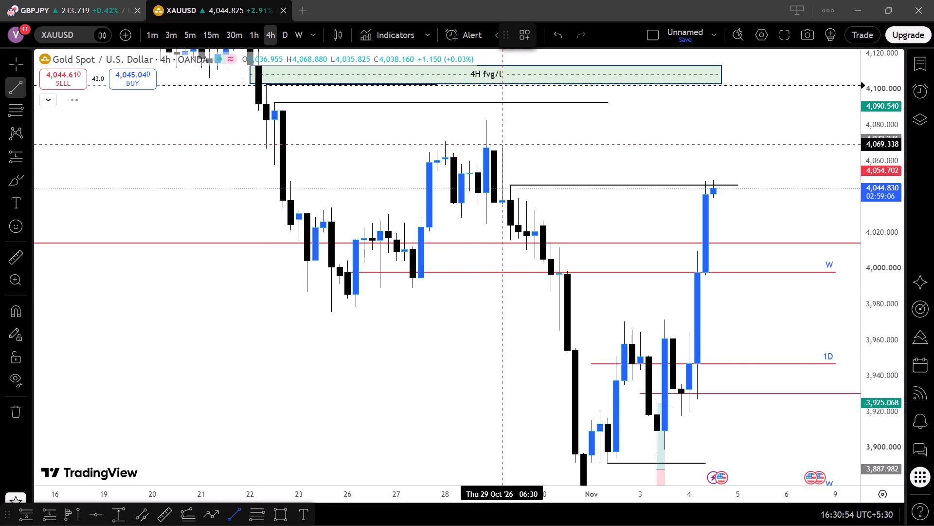
left_click(500, 145)
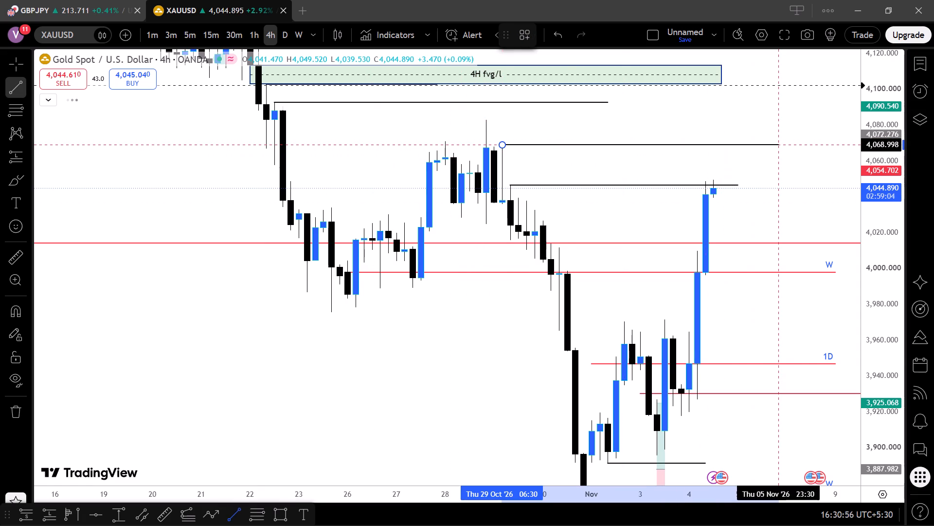
left_click(780, 143, "shift")
left_click(785, 192)
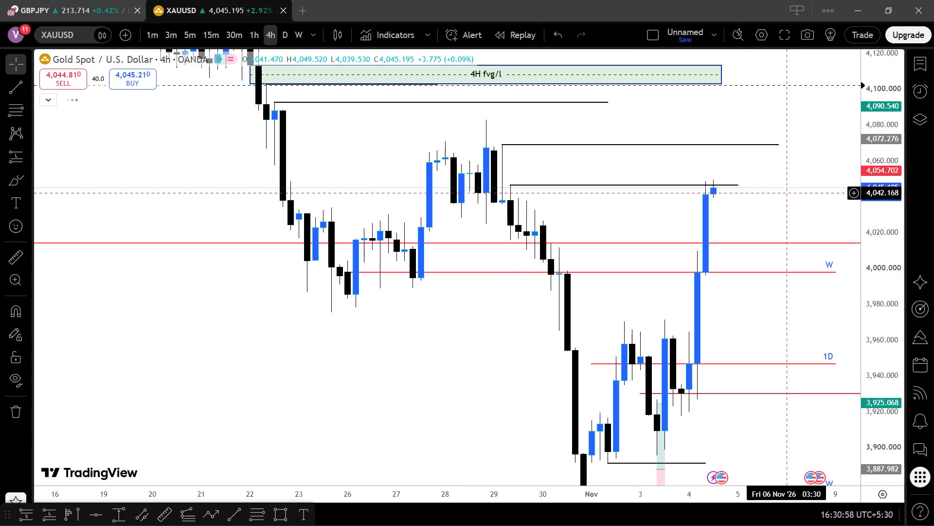
Extend the black line starting on 22 Oct below the 4H fvg/l zone to 6 Nov 11:30, ending at about 4,090.
scroll(785, 192, "up", 1)
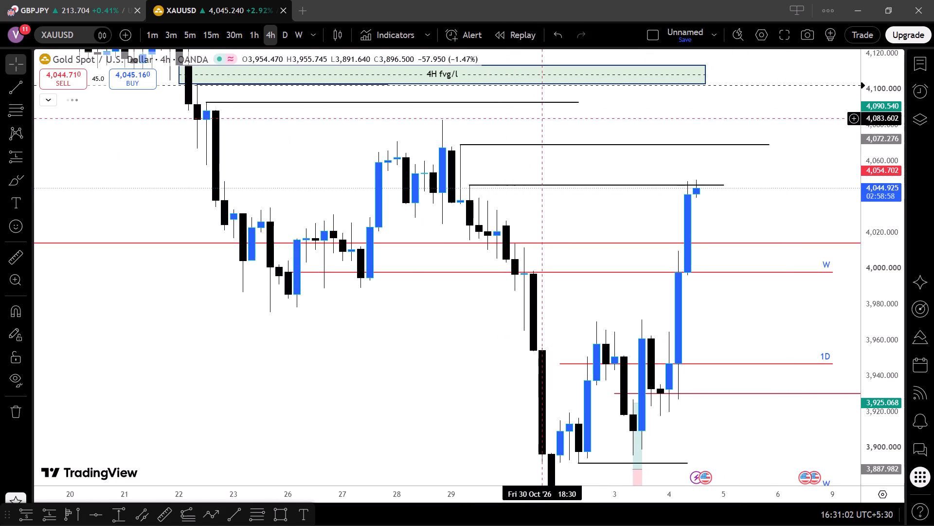
left_click_drag(578, 102, 801, 108)
left_click(801, 108, "shift")
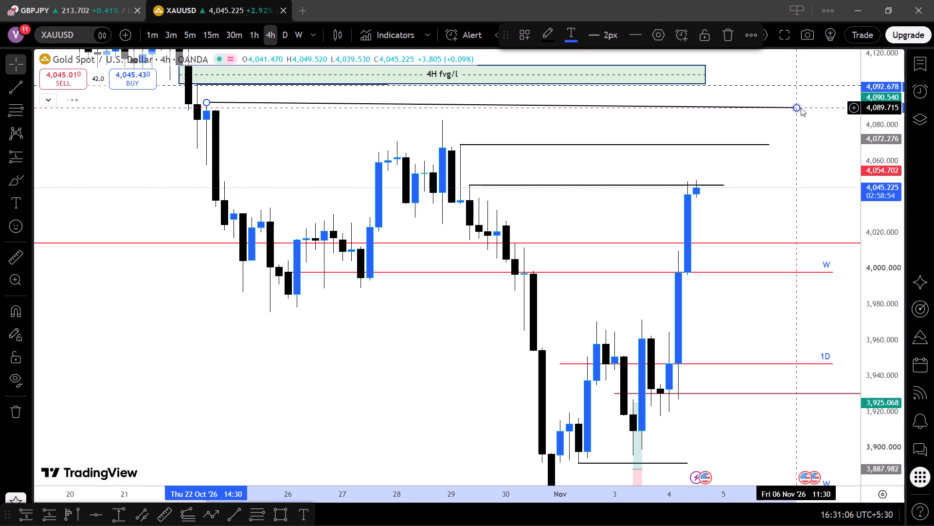
left_click(800, 152)
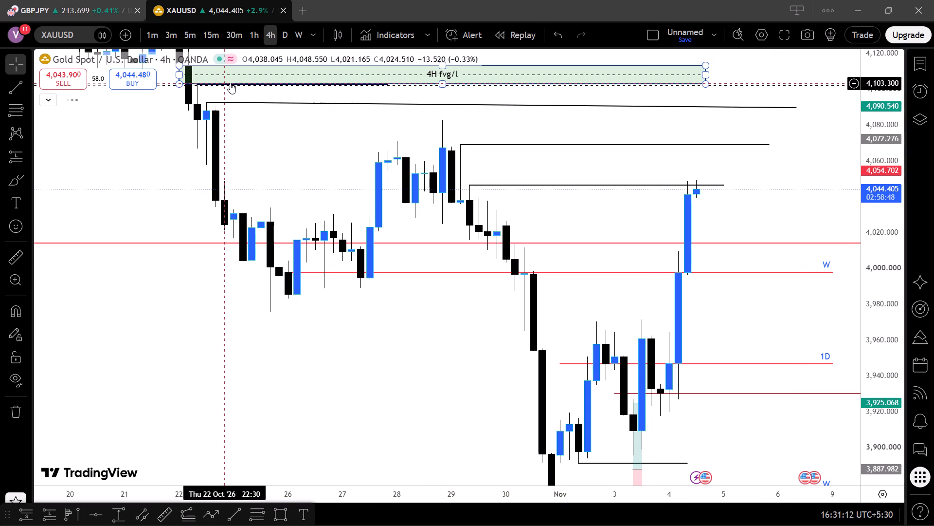
Delete the black line running along the lower edge of the 4H fvg/l zone from 22 to 27 Oct.
left_click(384, 85)
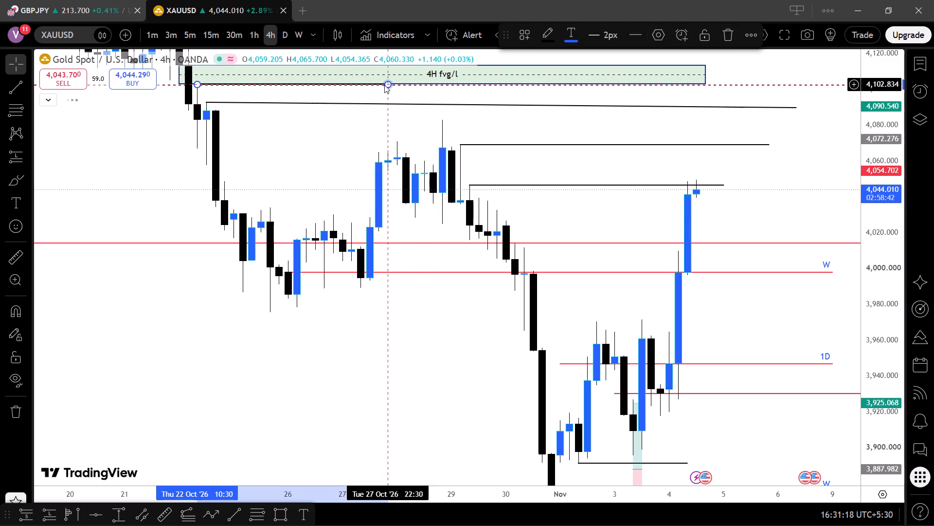
key("Delete")
Delete the long position drawing at the 3 Nov candles.
left_click_drag(298, 131, 237, 125)
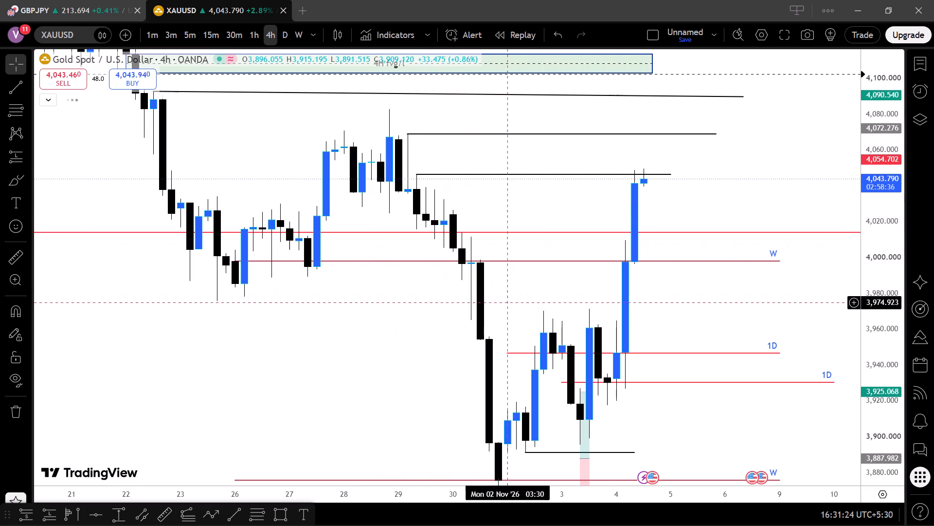
left_click_drag(520, 300, 378, 232)
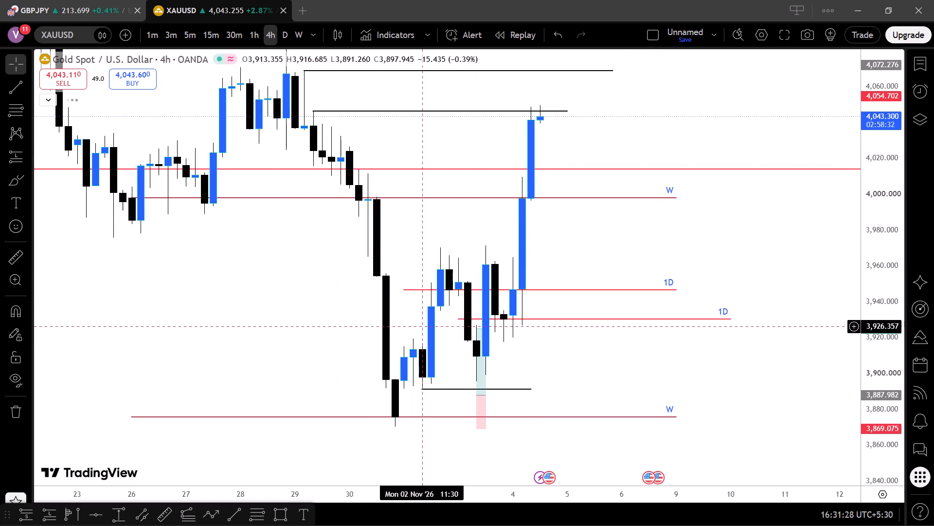
left_click_drag(461, 244, 348, 234)
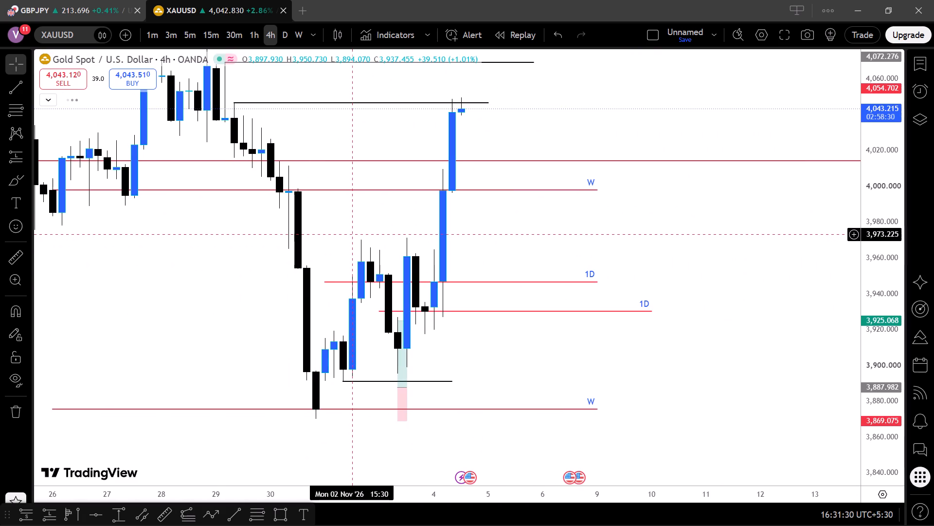
left_click(404, 355)
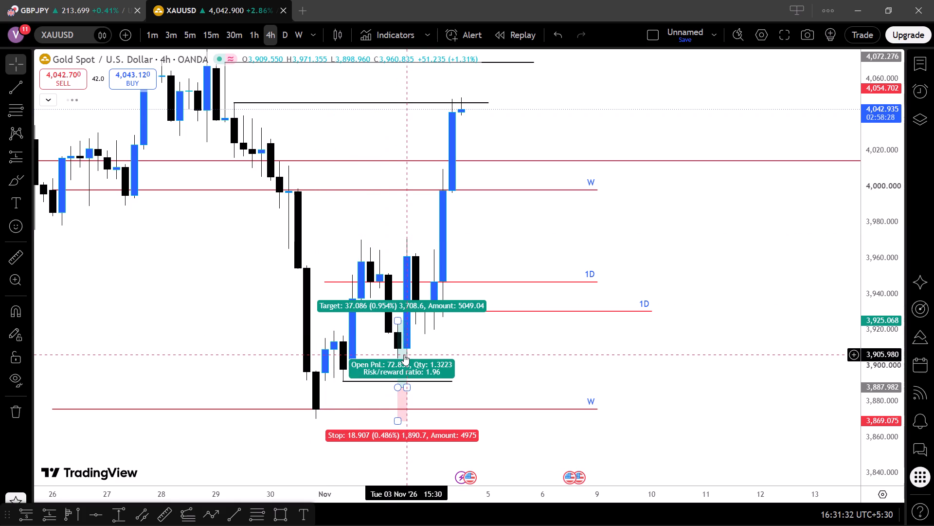
left_click(711, 36)
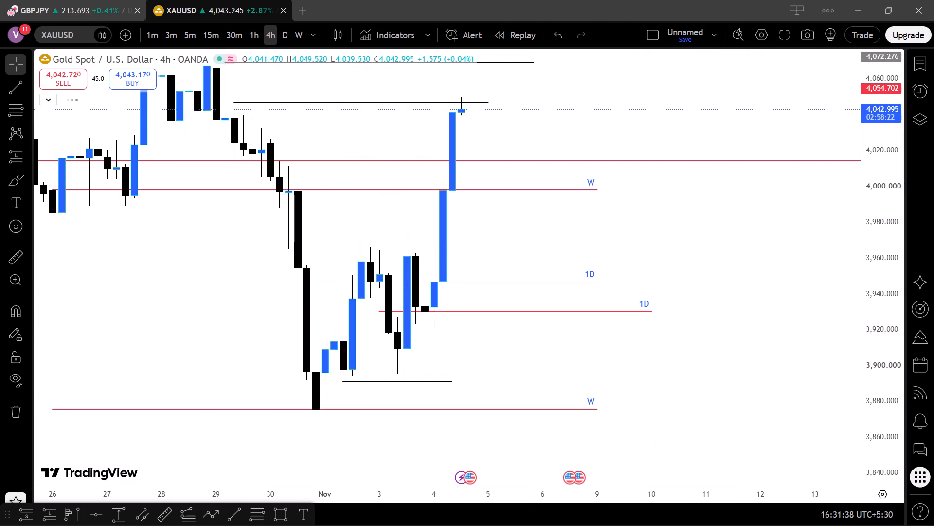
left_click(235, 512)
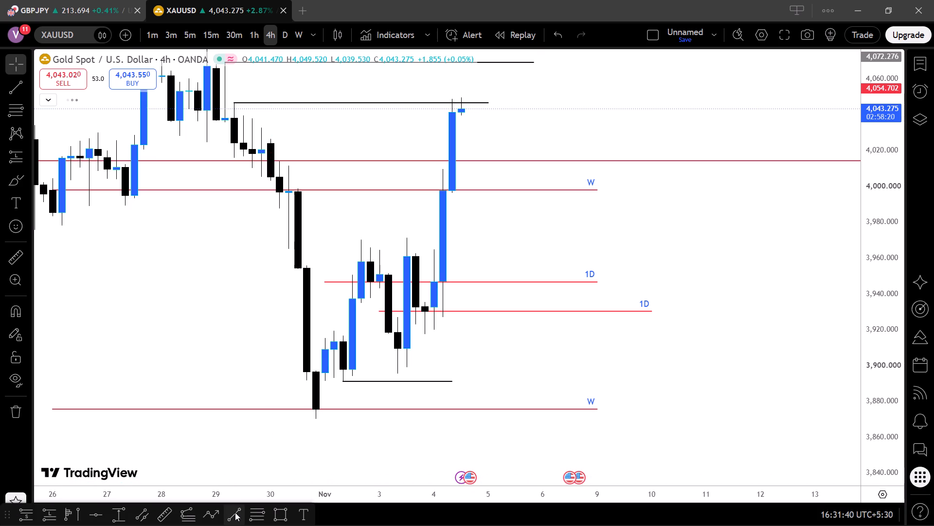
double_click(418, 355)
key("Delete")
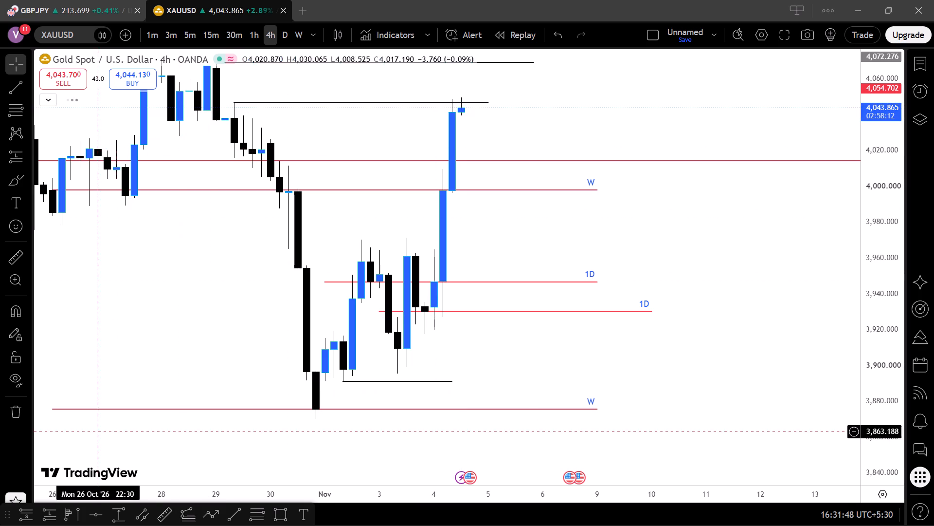
Draw a rectangle over the price gap from 3 Nov 23:30 at about 3,997 to 12 Nov 15:30 at about 3,965.
left_click(280, 515)
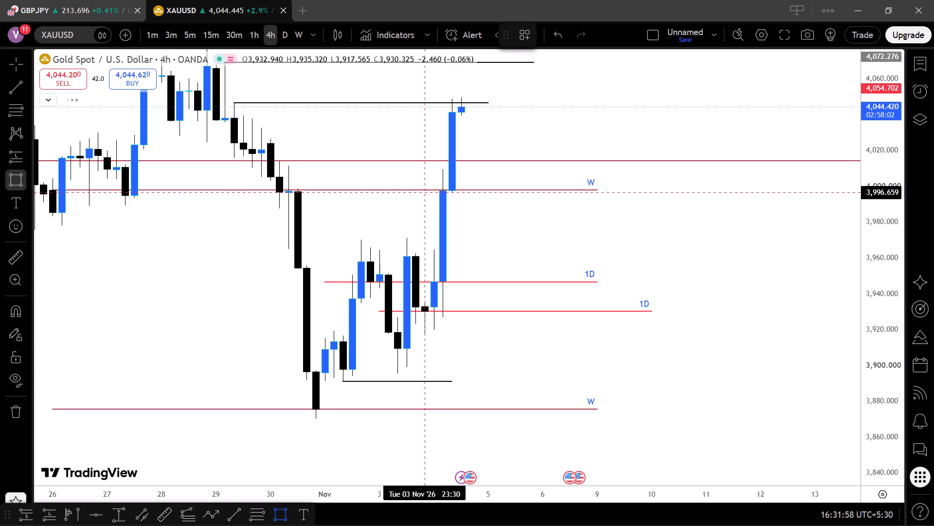
left_click(426, 192)
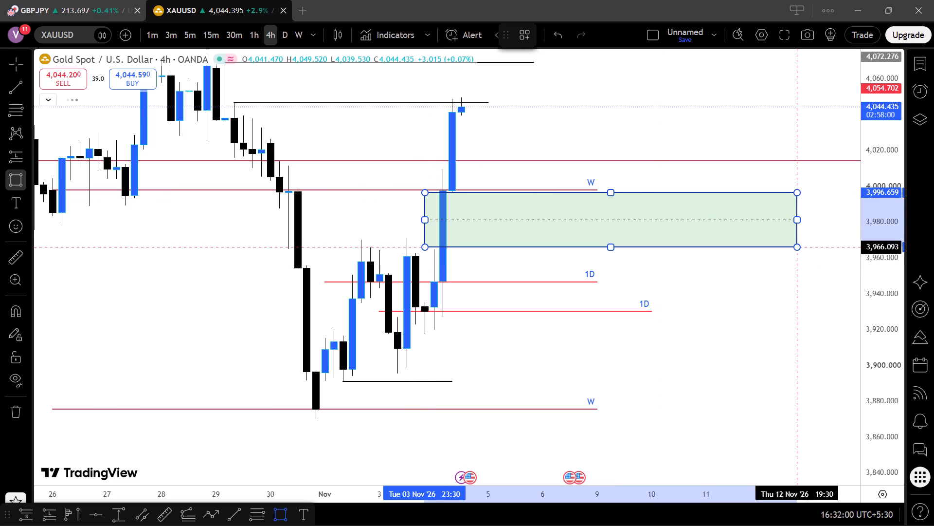
left_click(792, 249)
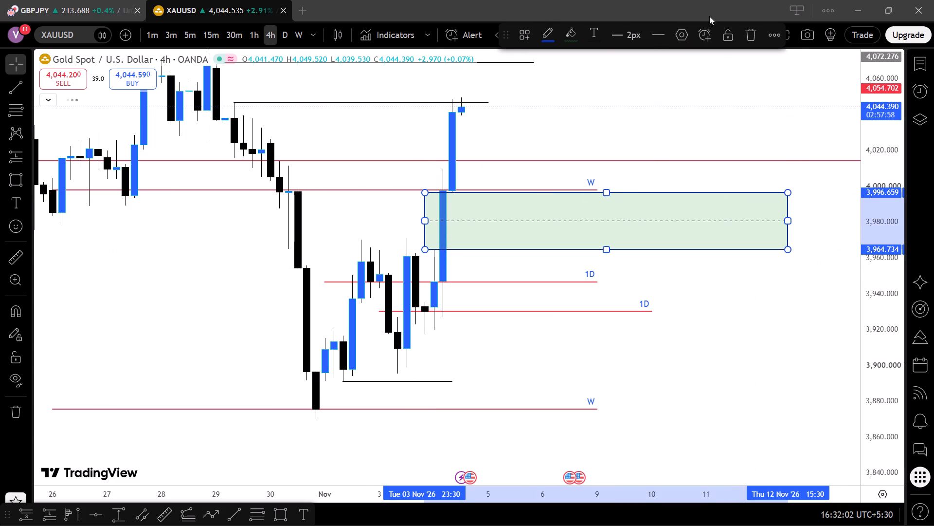
Apply the 4h fvg drawing template to the new rectangle and deselect it.
left_click(524, 39)
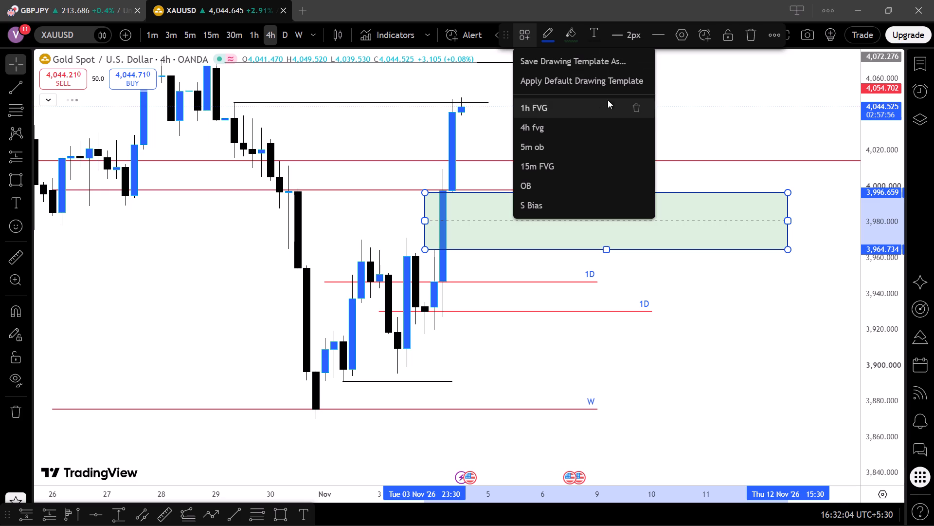
left_click(575, 131)
left_click(590, 125)
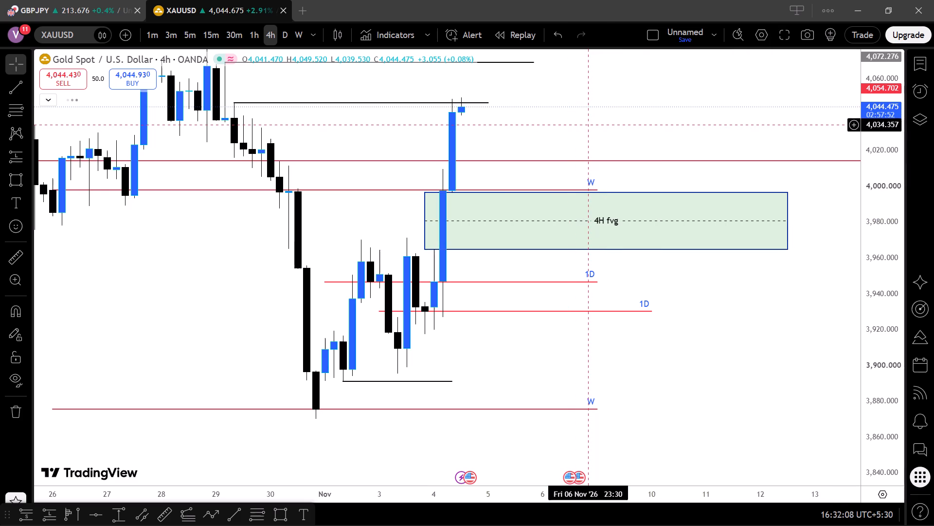
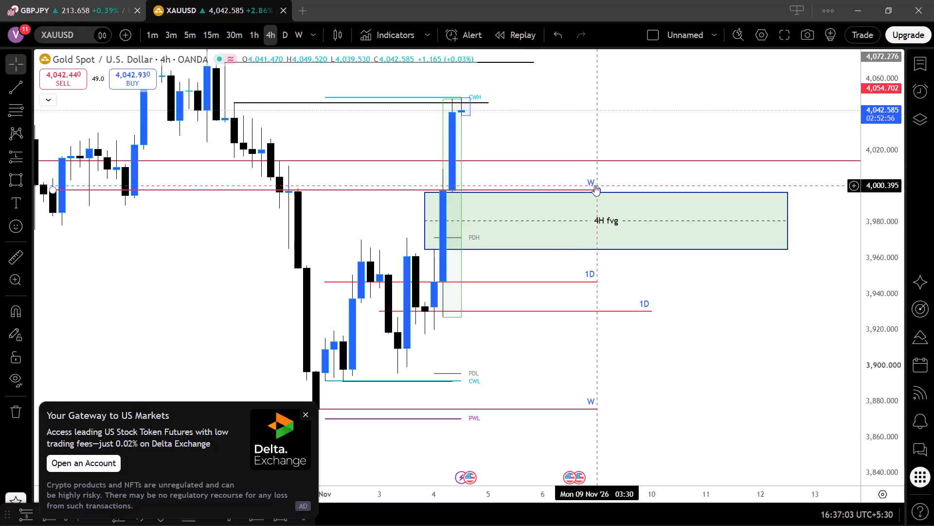
Dismiss the advertisement covering the lower part of the chart.
left_click_drag(626, 103, 686, 166)
left_click(305, 415)
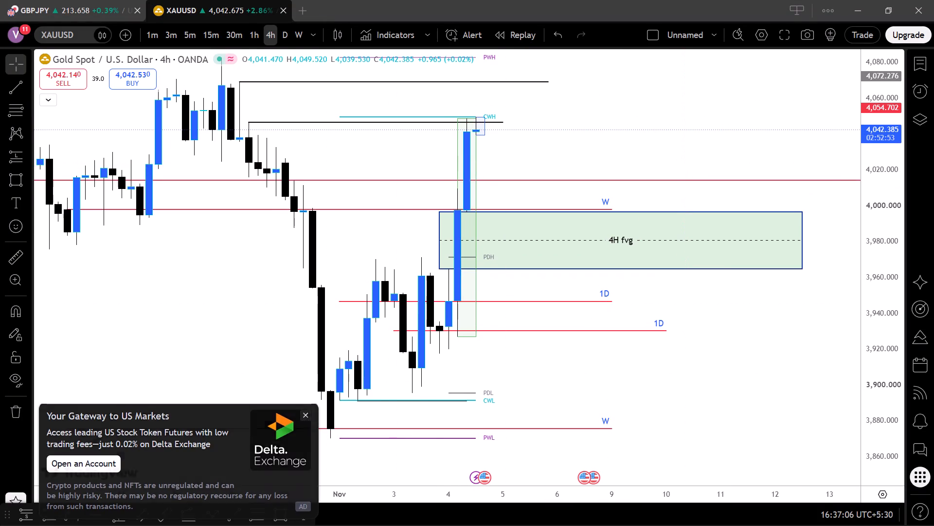
Switch the XAUUSD chart to the 1-minute timeframe.
left_click_drag(618, 121, 625, 175)
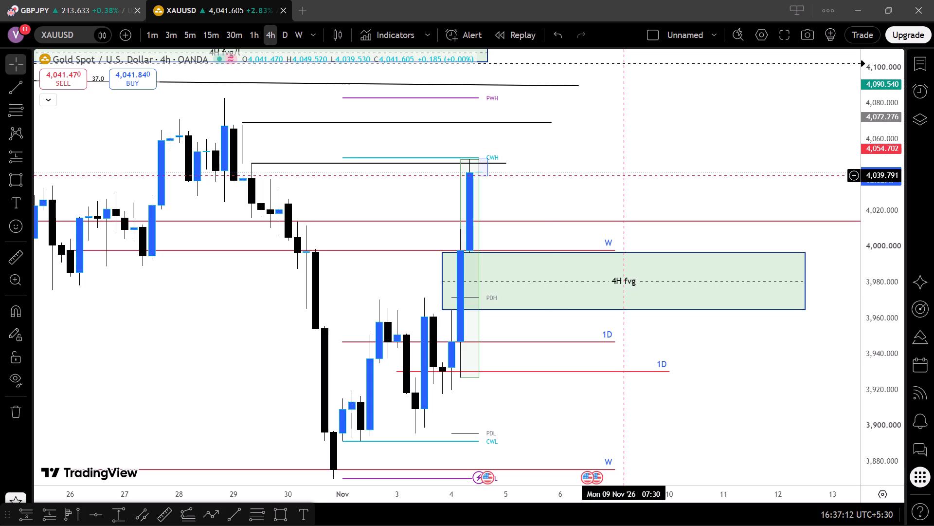
key("1")
key("Return")
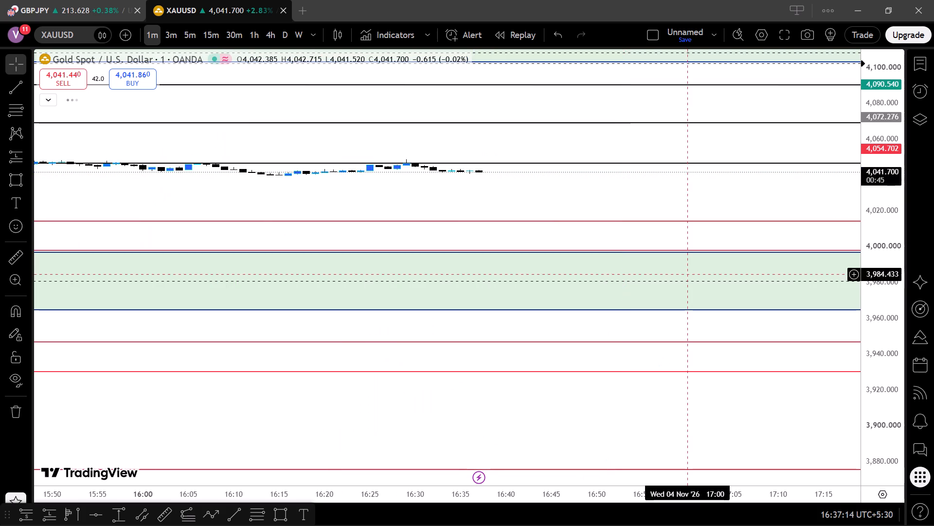
Draw a rectangle on 4 Nov from 14:32 at about 4,044.5 to 17:42 at about 4,042.5.
scroll(870, 227, "up", 12)
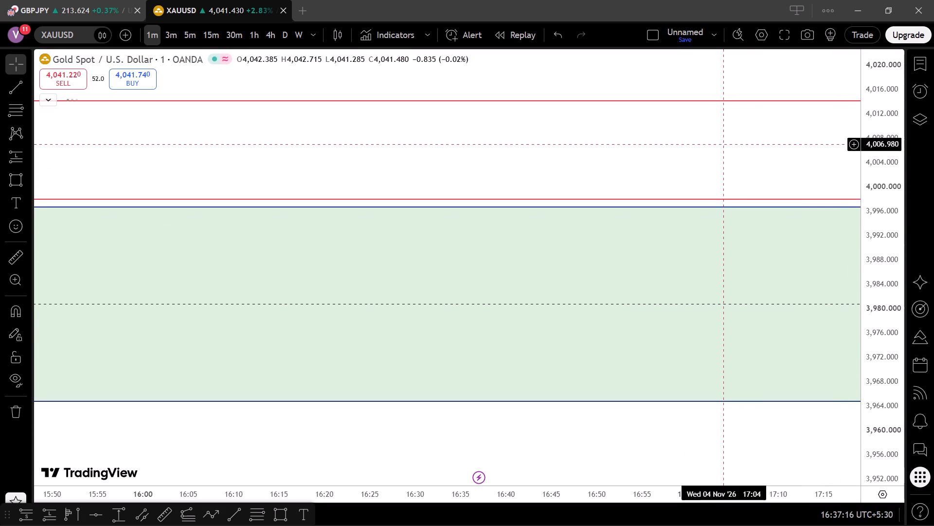
left_click_drag(728, 144, 777, 404)
scroll(777, 404, "down", 10)
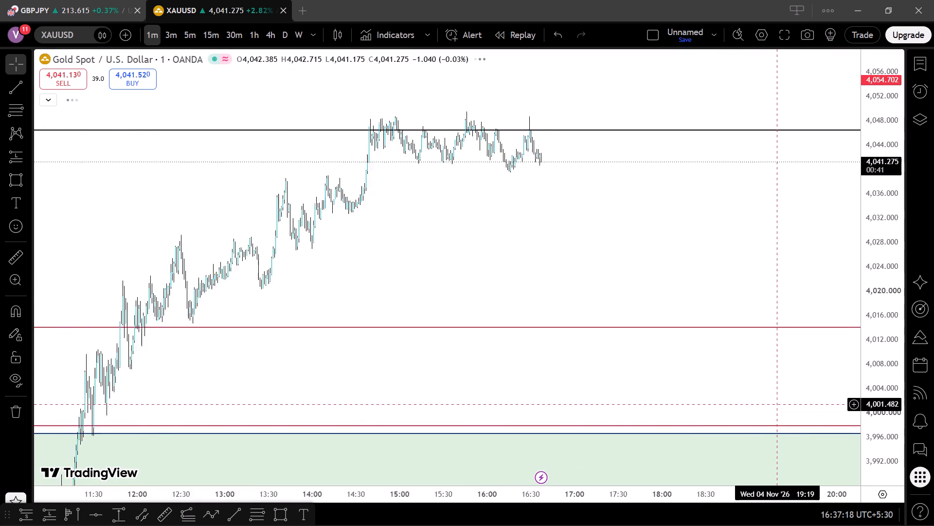
scroll(777, 404, "down", 1)
left_click_drag(766, 224, 786, 305)
scroll(881, 212, "up", 5)
scroll(787, 222, "up", 3)
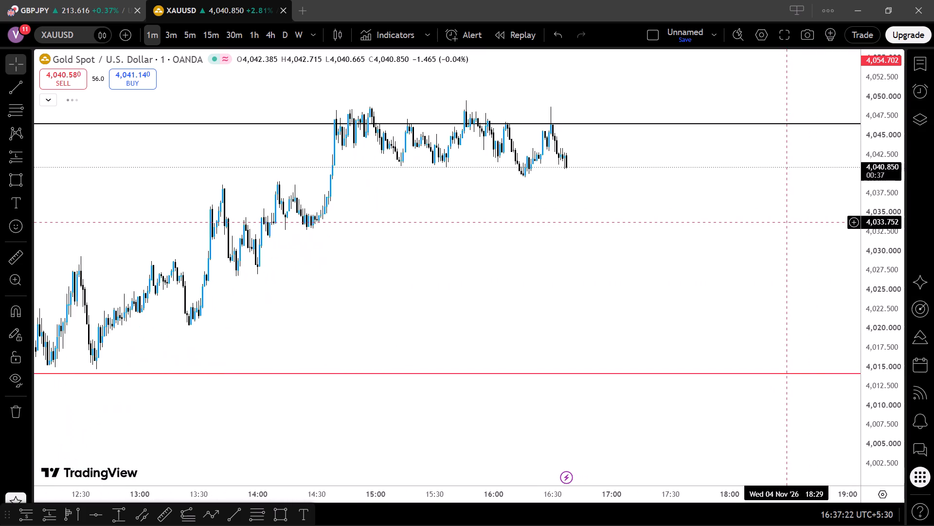
left_click_drag(672, 233, 687, 280)
scroll(687, 280, "up", 1)
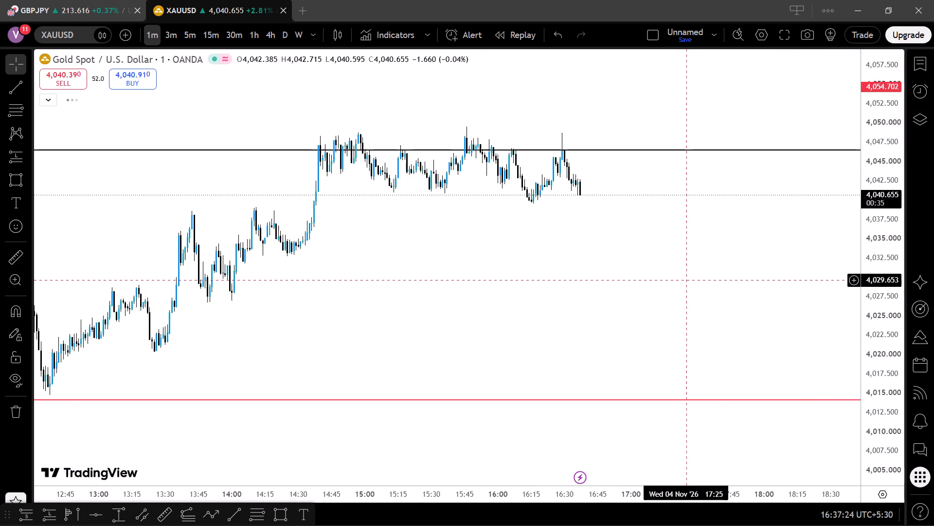
scroll(687, 280, "up", 1)
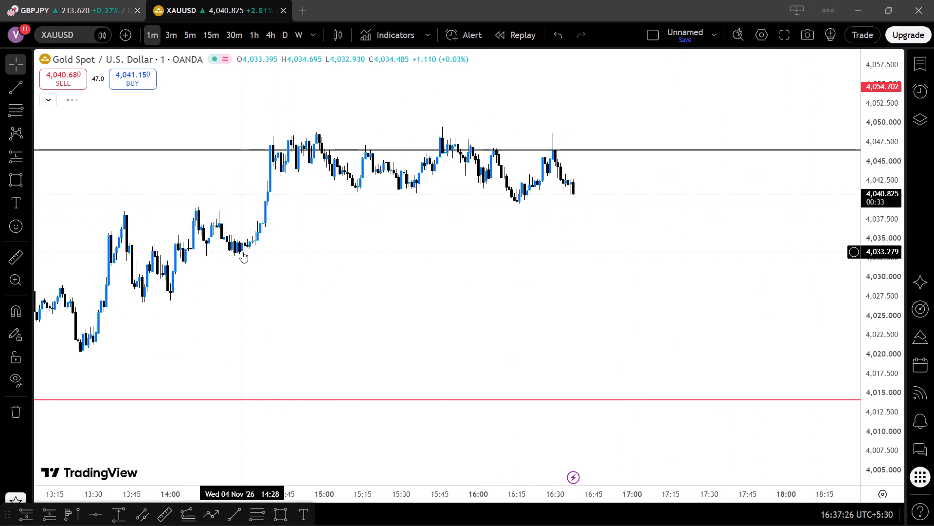
left_click(273, 514)
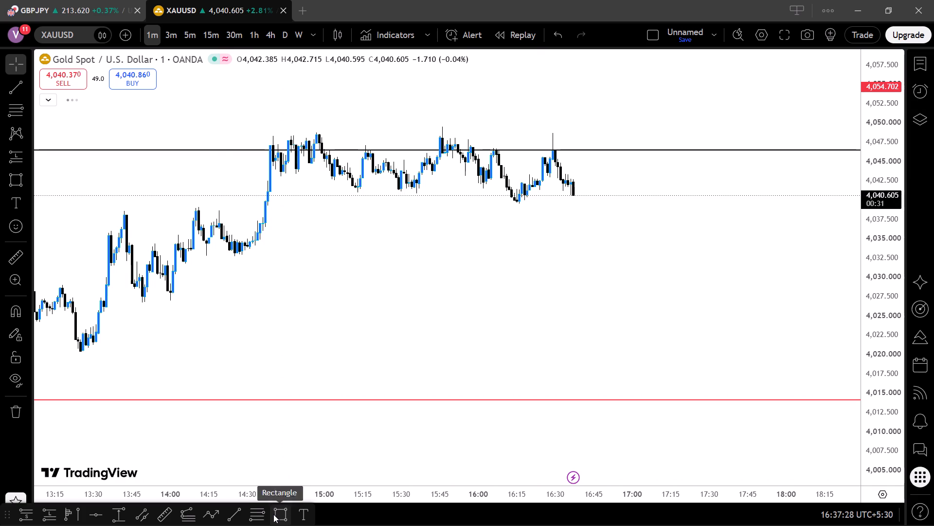
left_click(253, 165)
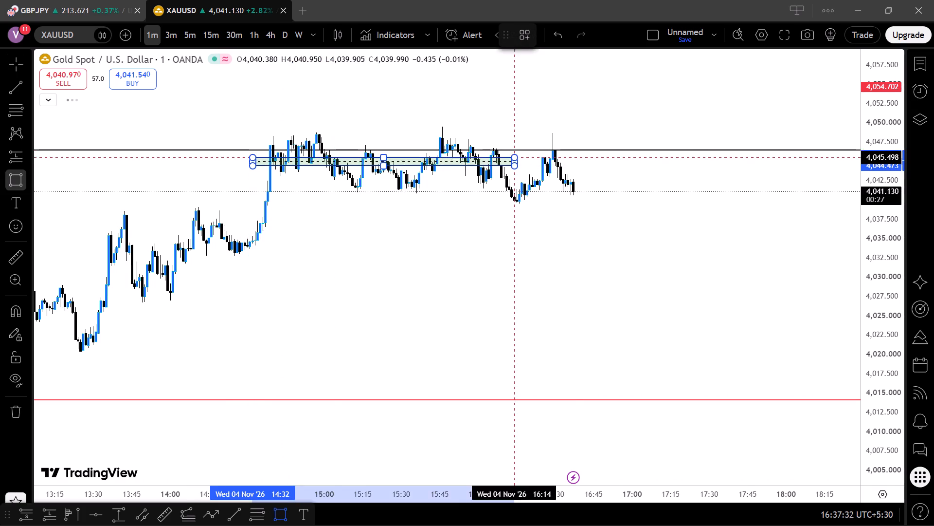
left_click(739, 181)
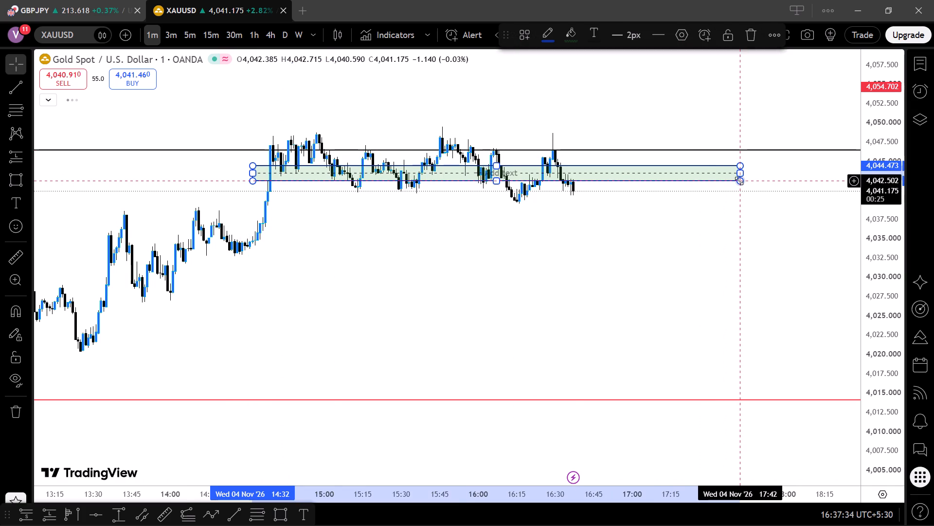
Place a short position drawing just below the rectangle at 14:40, with its entry at about 4,037.1.
scroll(315, 251, "down", 1)
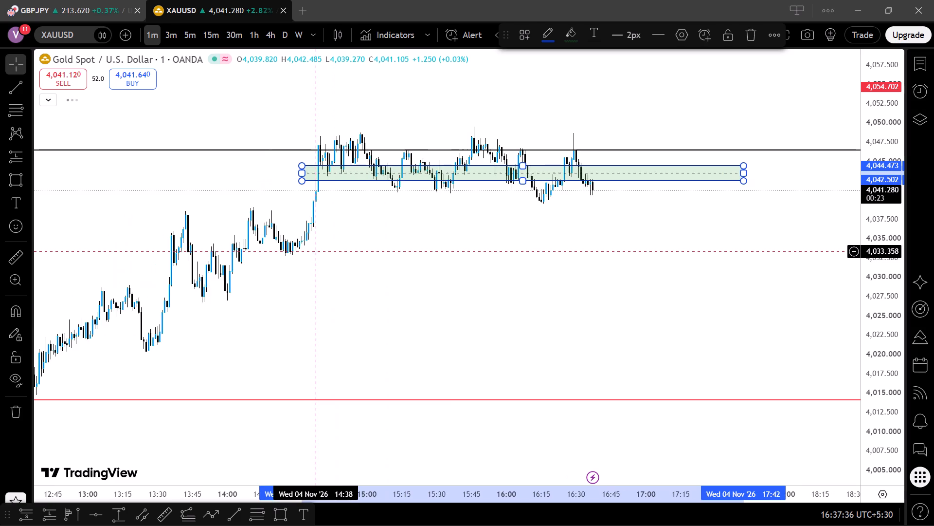
left_click_drag(341, 245, 470, 220)
scroll(470, 220, "up", 1)
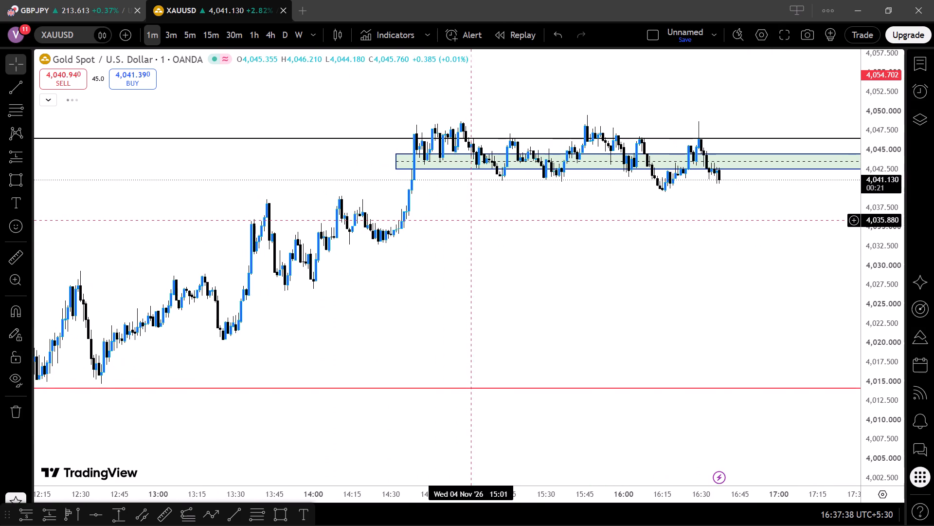
scroll(867, 159, "up", 7)
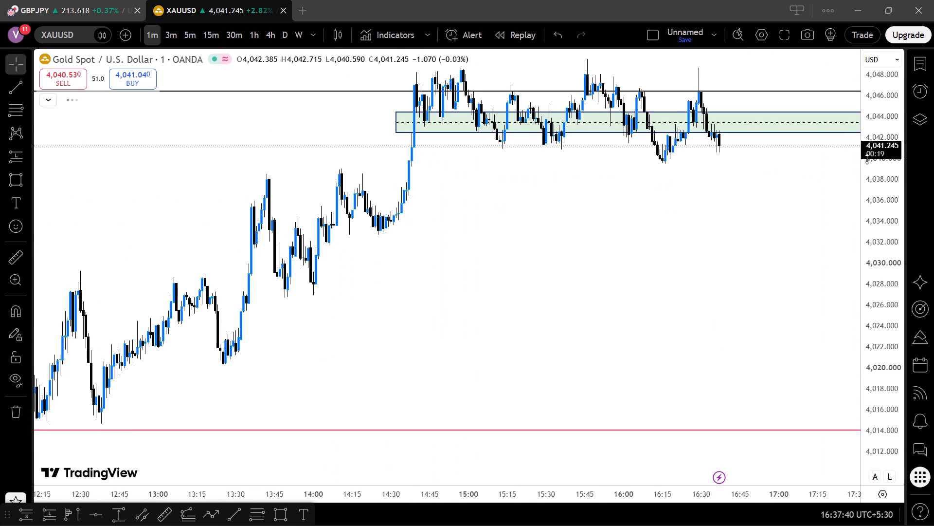
left_click_drag(560, 280, 534, 278)
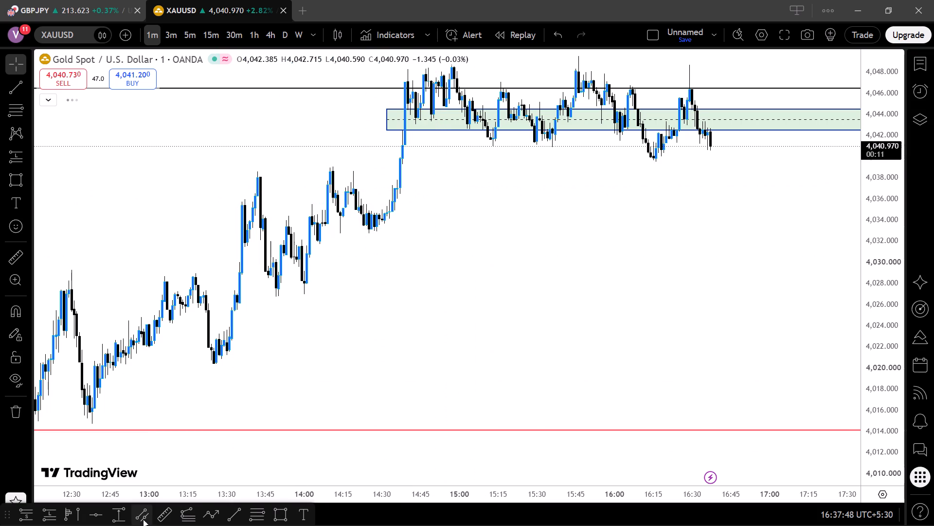
scroll(491, 340, "left", 2)
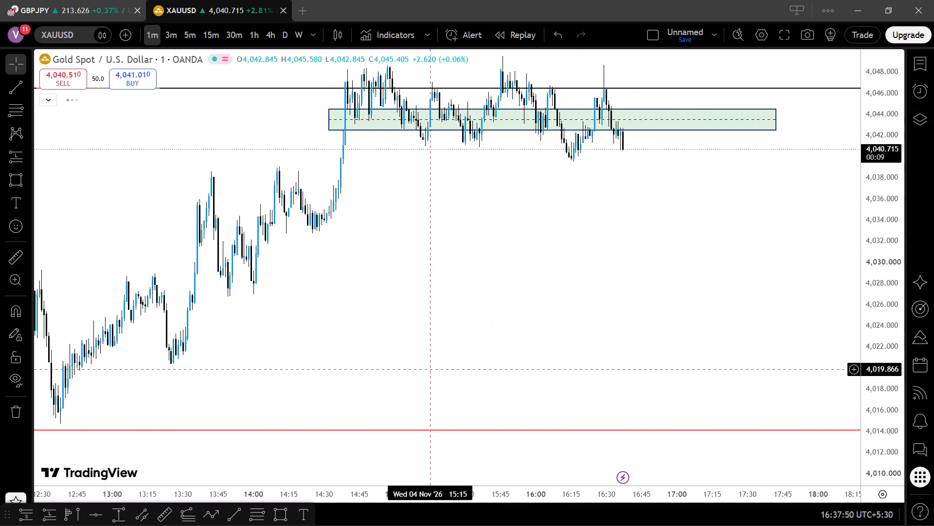
left_click(21, 511)
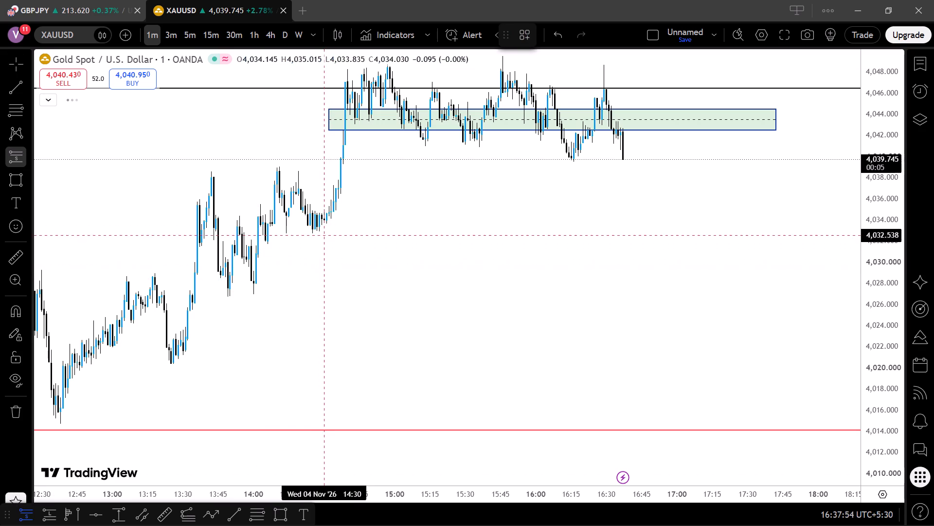
left_click(347, 187)
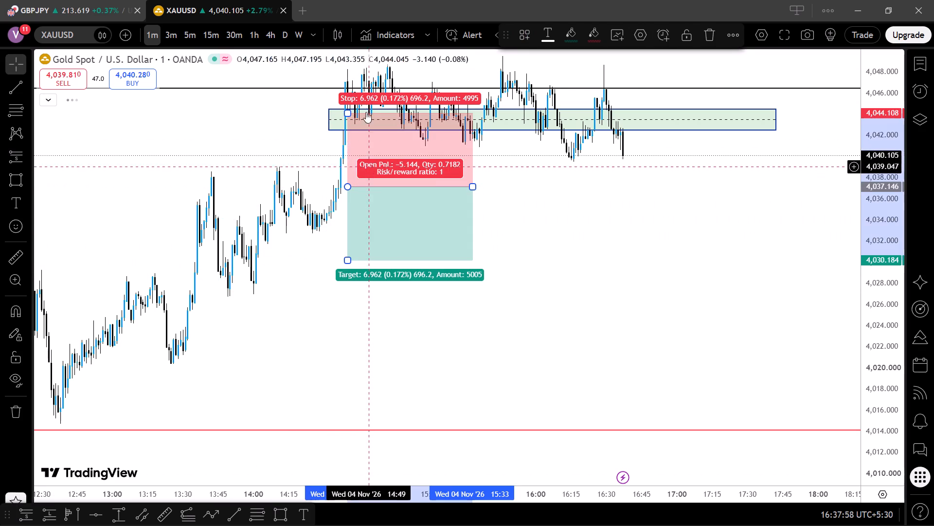
Raise the short position's stop to about 4,049.5 and extend its time span to 16:55.
left_click_drag(302, 126, 306, 231)
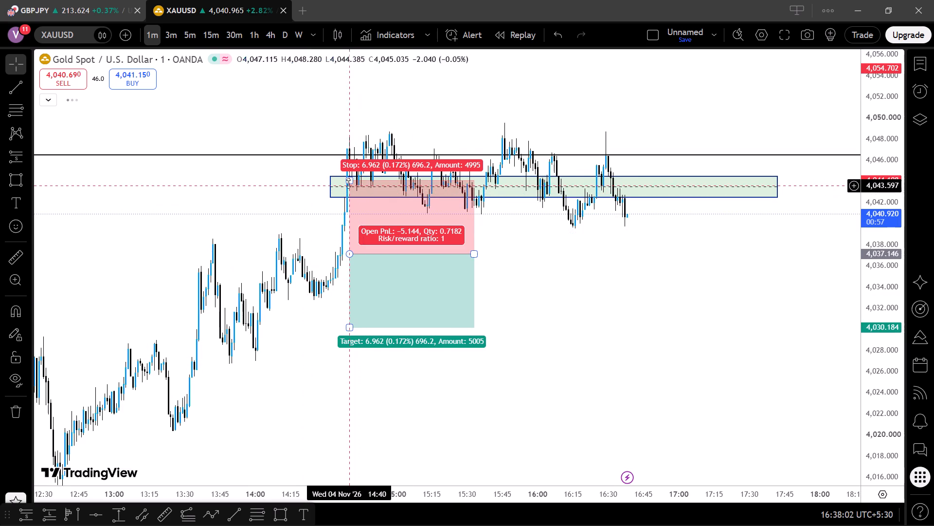
left_click_drag(348, 182, 333, 134)
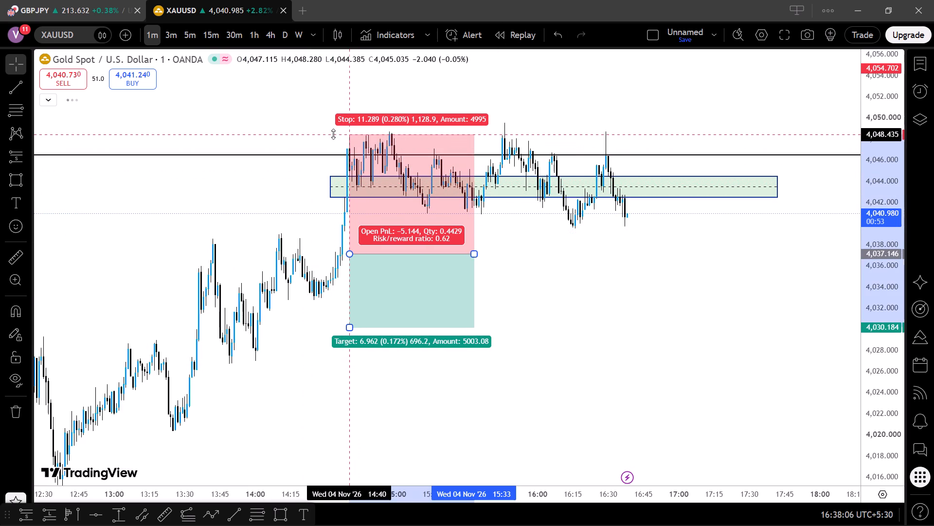
left_click_drag(333, 134, 334, 123)
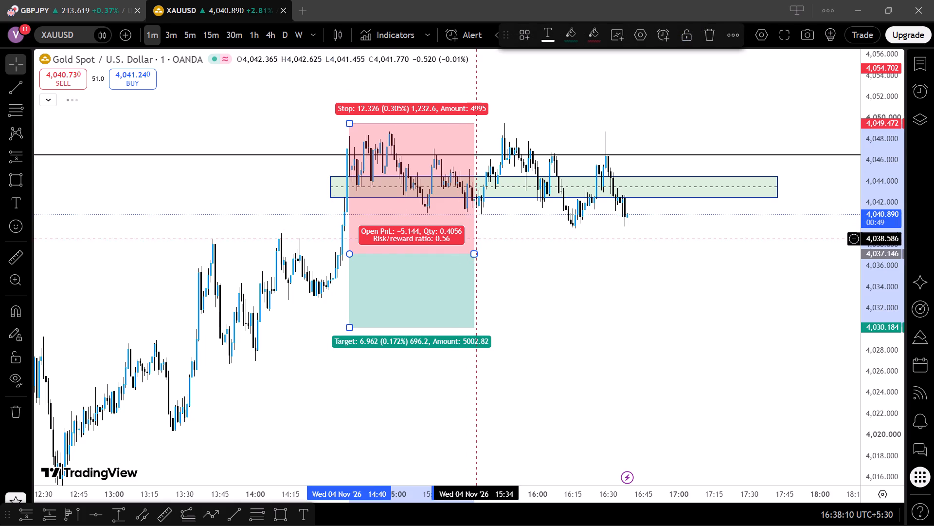
left_click_drag(477, 255, 666, 246)
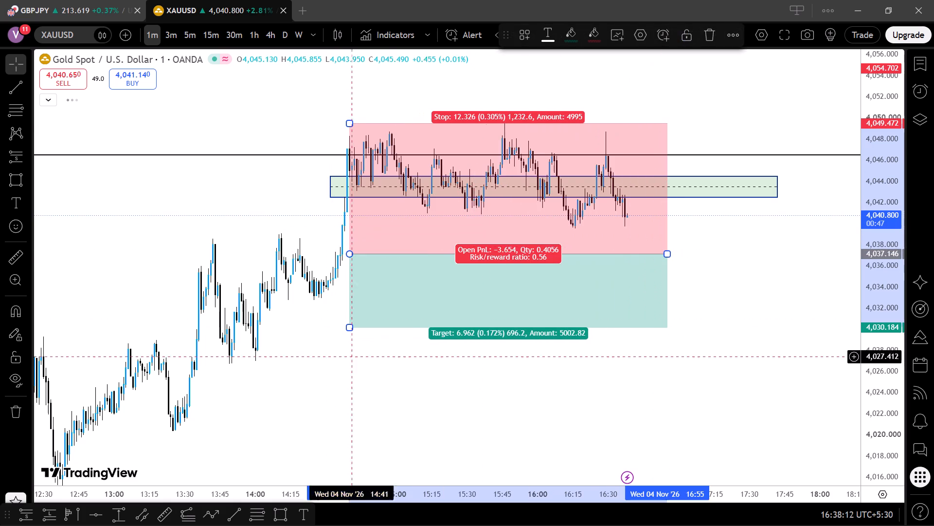
Lower the short position's target to about 4,014.2, at the red horizontal line.
scroll(325, 357, "down", 1)
left_click_drag(385, 366, 397, 241)
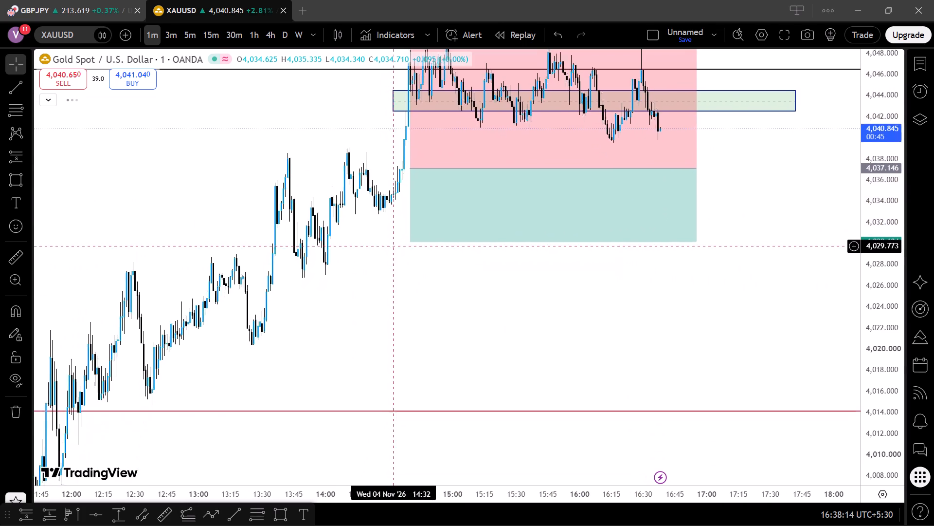
left_click_drag(397, 241, 407, 228)
scroll(411, 264, "down", 1)
left_click_drag(411, 264, 408, 346)
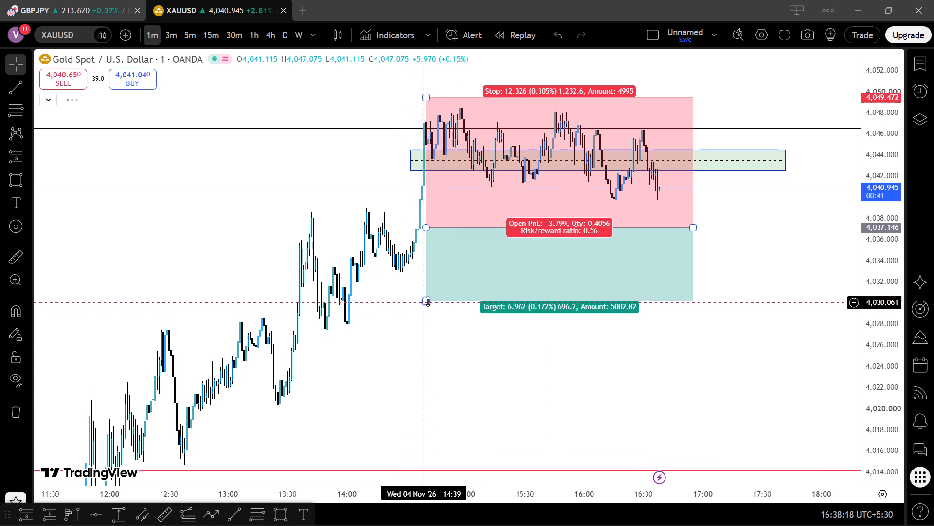
left_click_drag(426, 302, 415, 472)
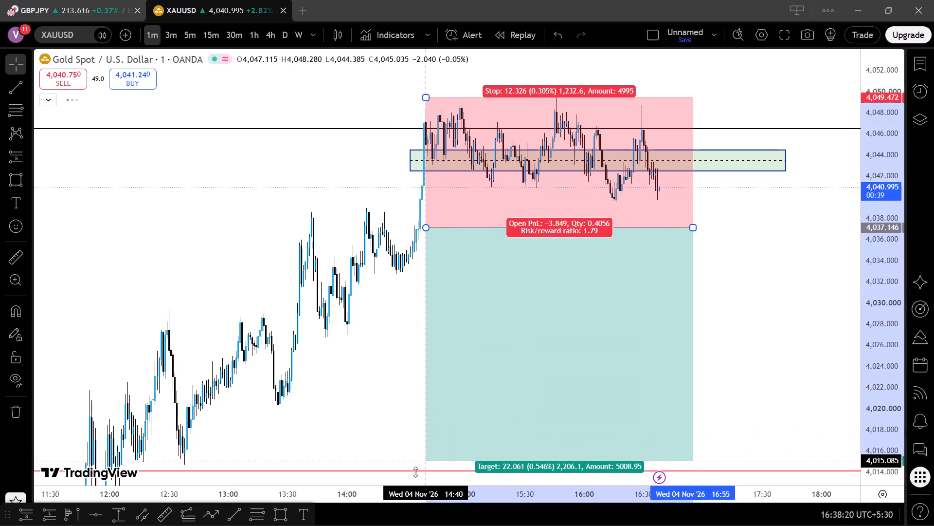
left_click_drag(415, 472, 420, 470)
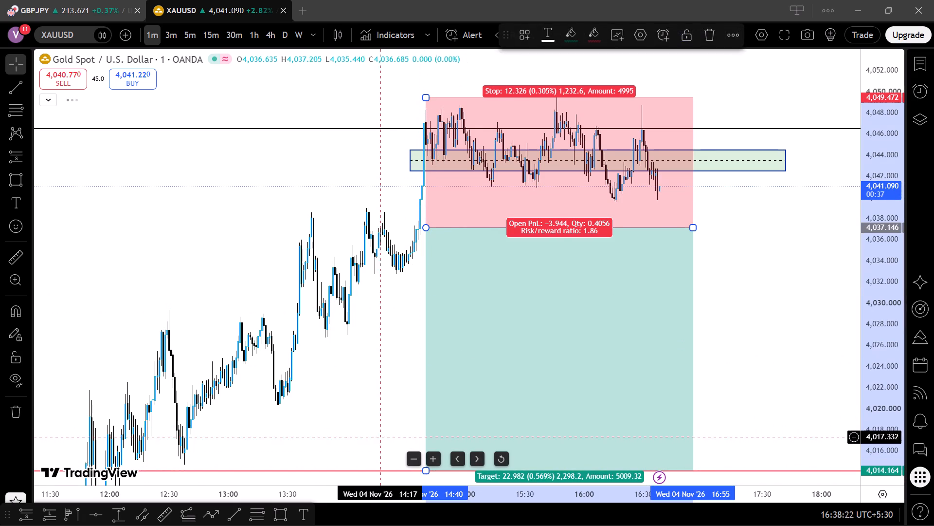
Examine the short position's entry, stop and target against the 1-minute candles of 4 Nov.
left_click(377, 432)
left_click_drag(377, 432, 552, 280)
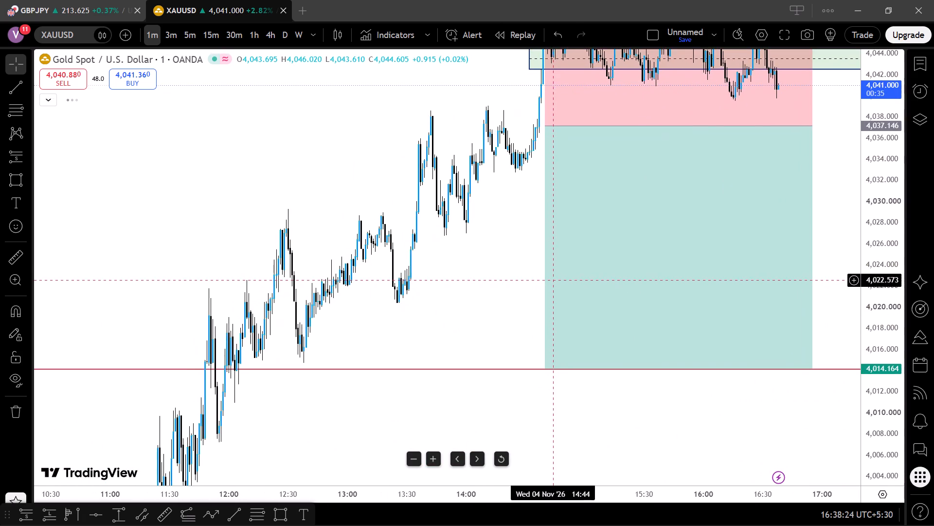
left_click_drag(552, 280, 479, 343)
left_click_drag(422, 347, 403, 379)
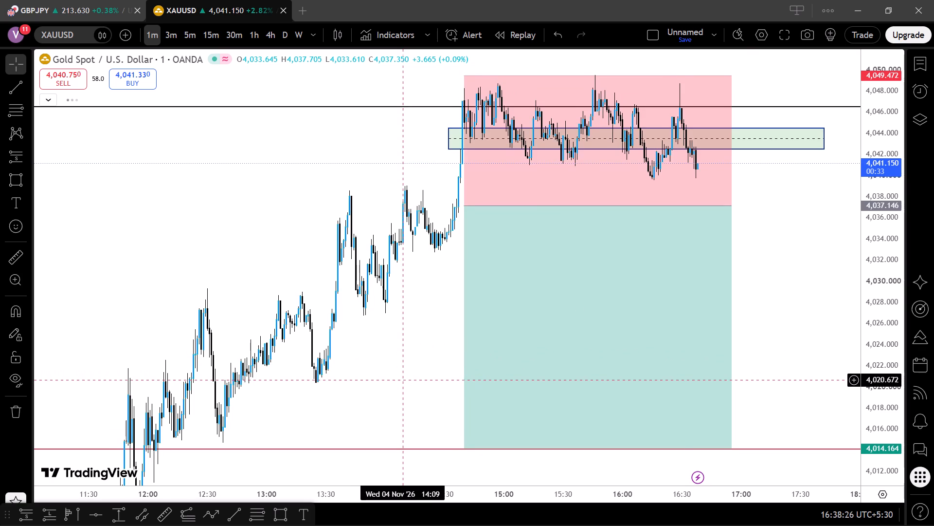
scroll(830, 252, "up", 1)
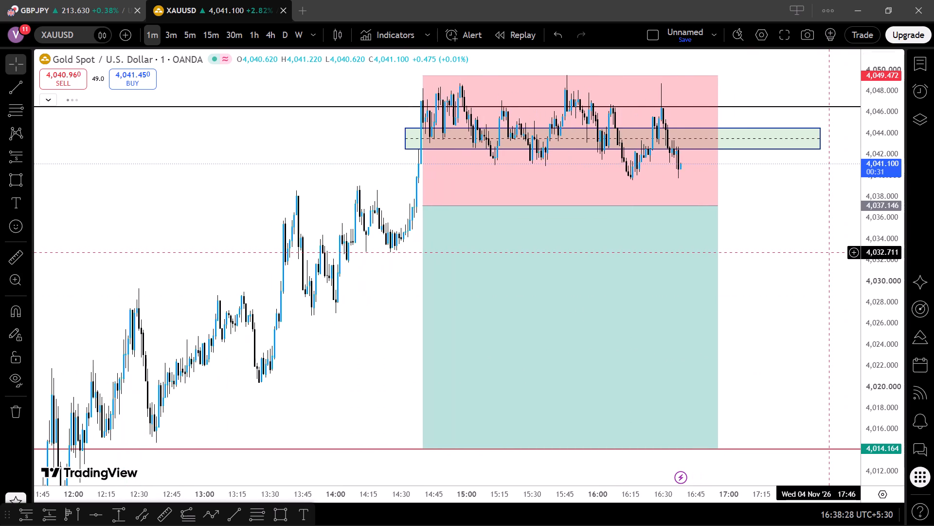
scroll(830, 252, "up", 1)
scroll(870, 224, "up", 6)
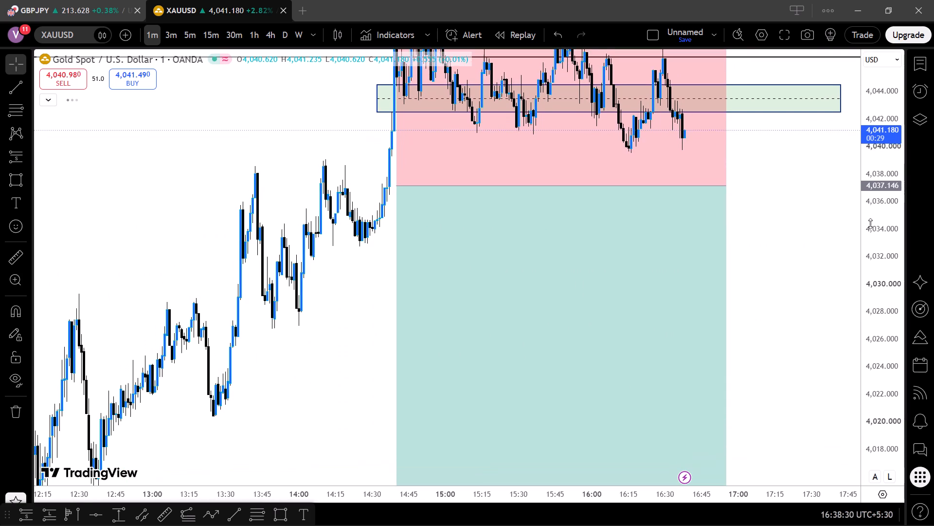
scroll(870, 224, "down", 5)
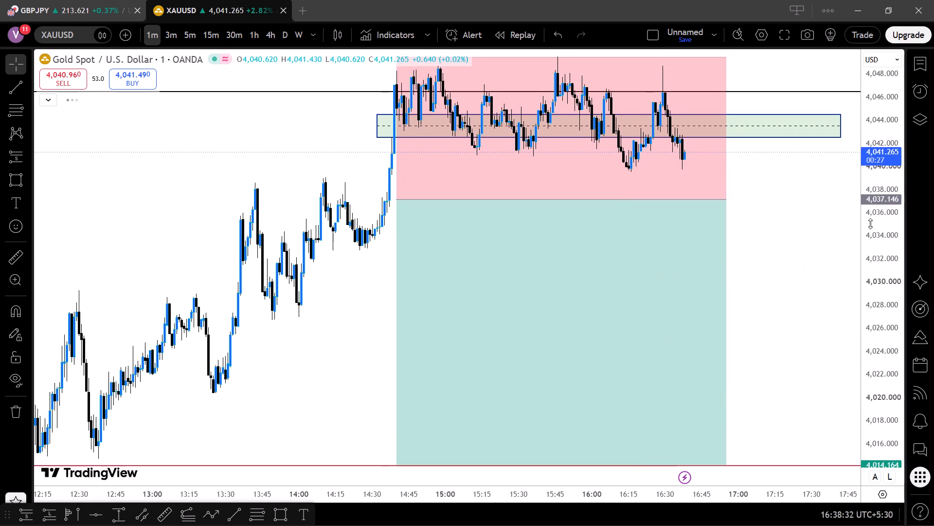
scroll(870, 224, "down", 3)
left_click_drag(806, 222, 786, 293)
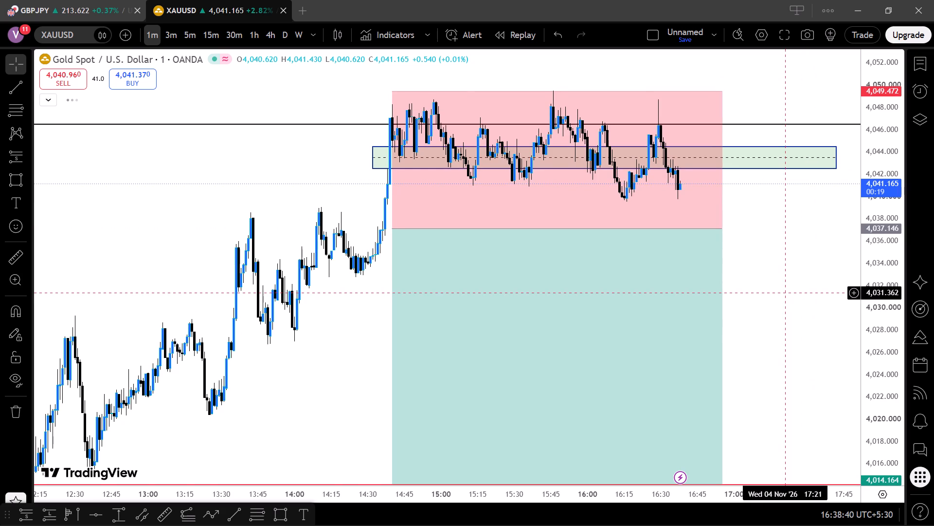
left_click_drag(786, 293, 786, 282)
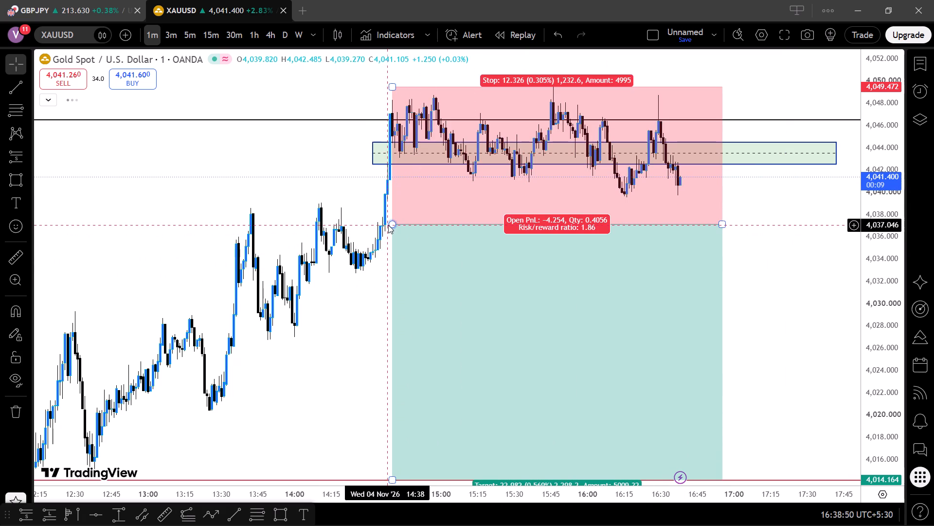
Shift the short position's entry point back to the 14:37 candle at about 4,037.0.
left_click_drag(389, 225, 386, 225)
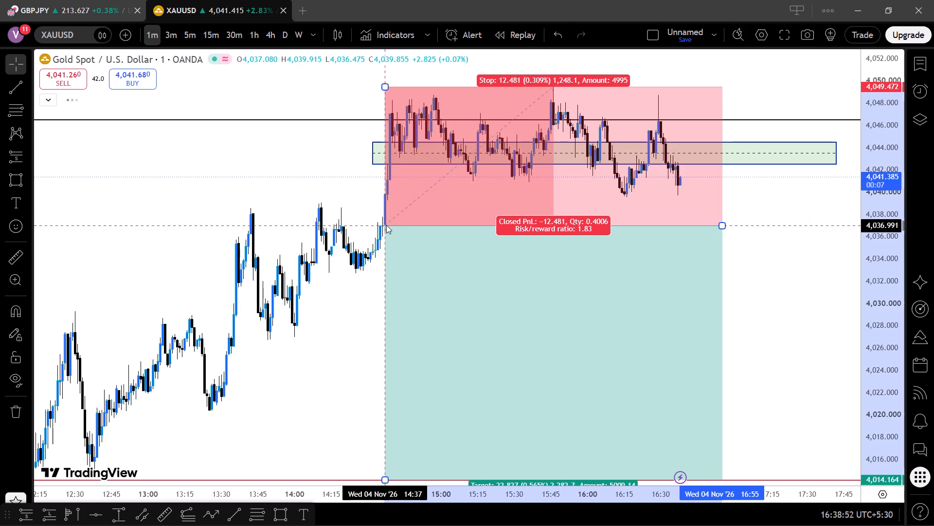
left_click_drag(386, 225, 384, 225)
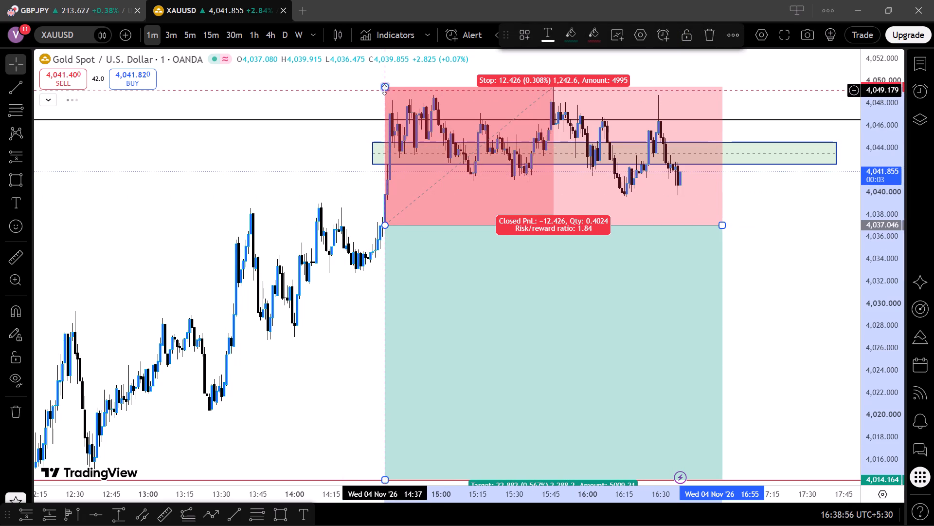
Raise the short position's stop slightly to about 4,049.56 on the 1-minute chart.
left_click_drag(384, 90, 386, 85)
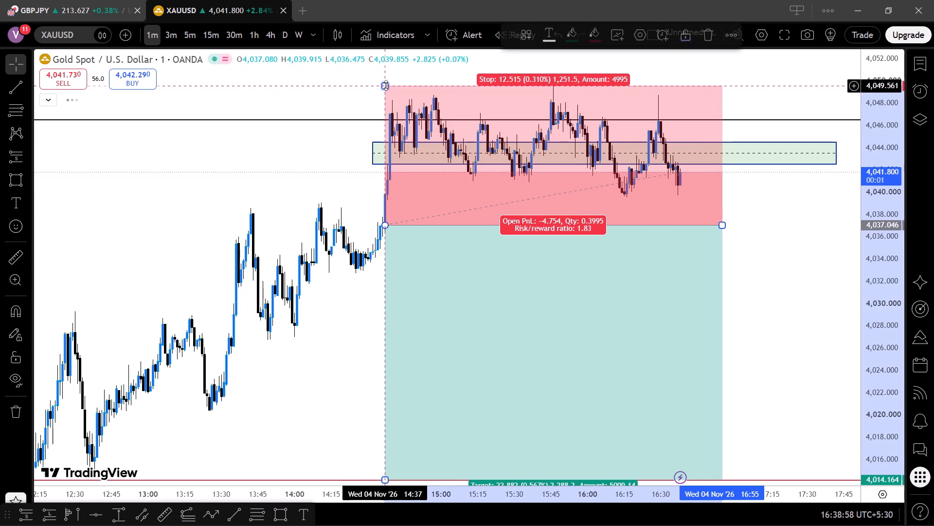
left_click(316, 181)
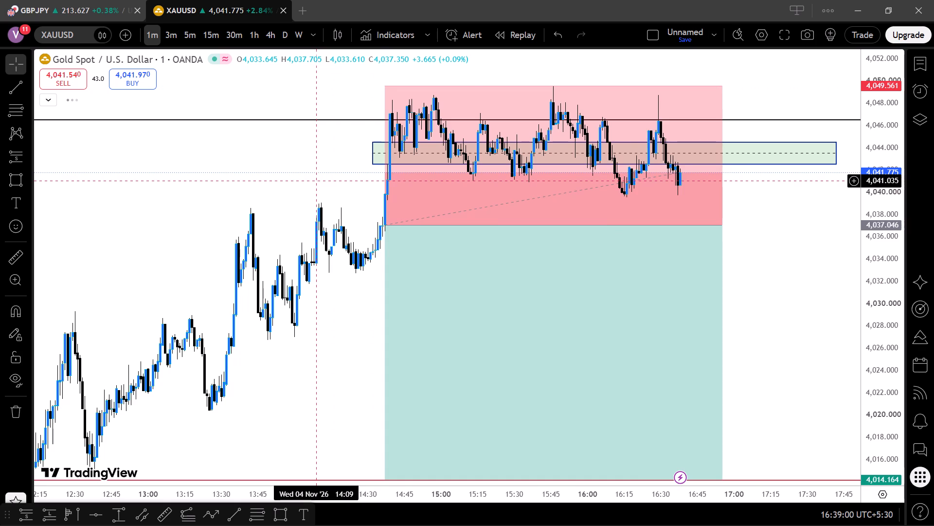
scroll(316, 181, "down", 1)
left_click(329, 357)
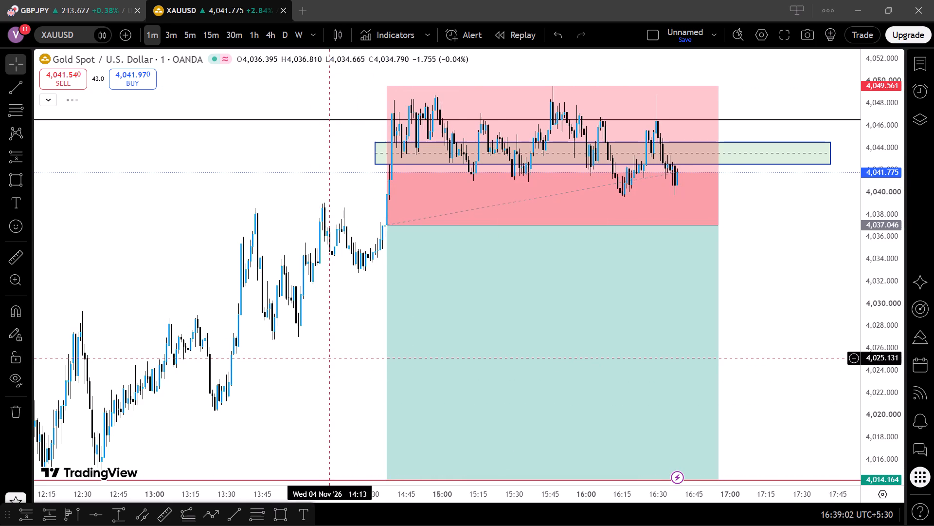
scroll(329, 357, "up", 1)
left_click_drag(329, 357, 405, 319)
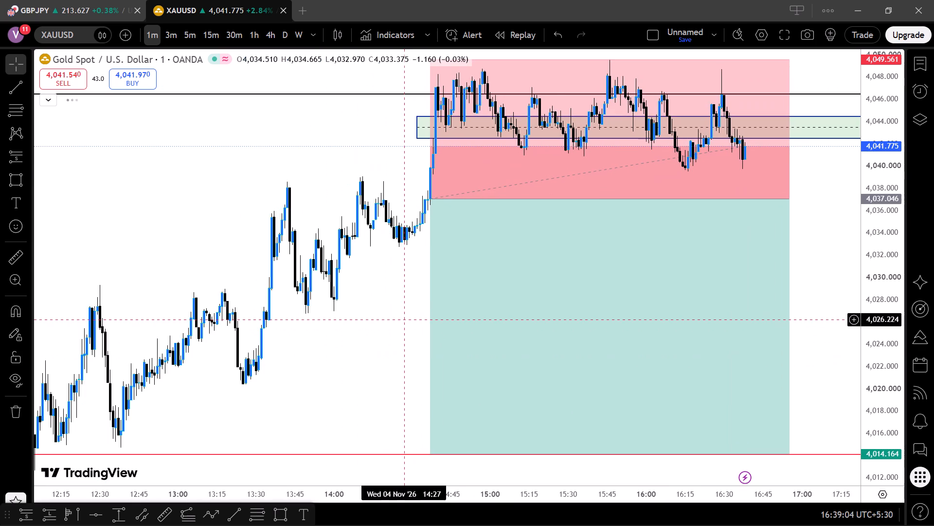
Switch XAUUSD to the 4-hour interval and examine price against the marked highs, weekly and daily levels and 4H fair value gaps.
type("4h")
key("Return")
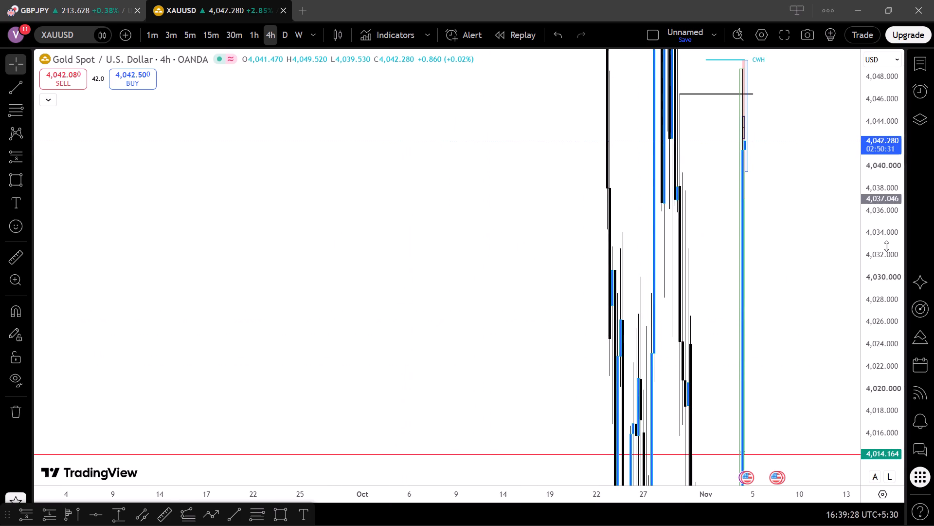
scroll(886, 246, "down", 16)
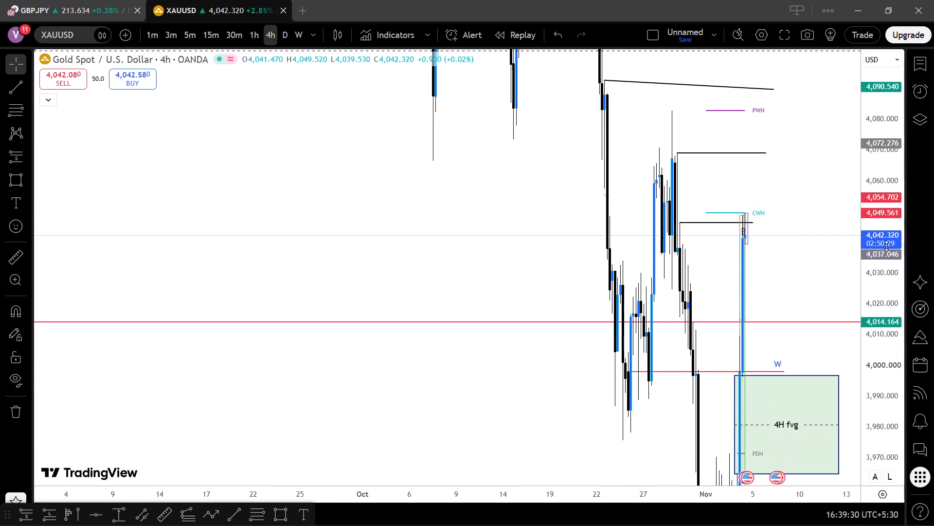
scroll(886, 246, "down", 5)
scroll(642, 356, "up", 2)
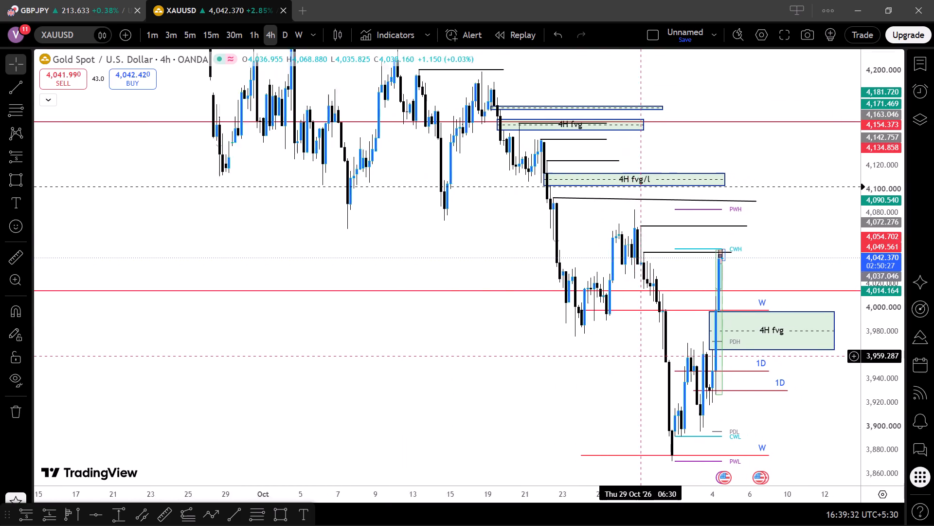
scroll(642, 356, "up", 2)
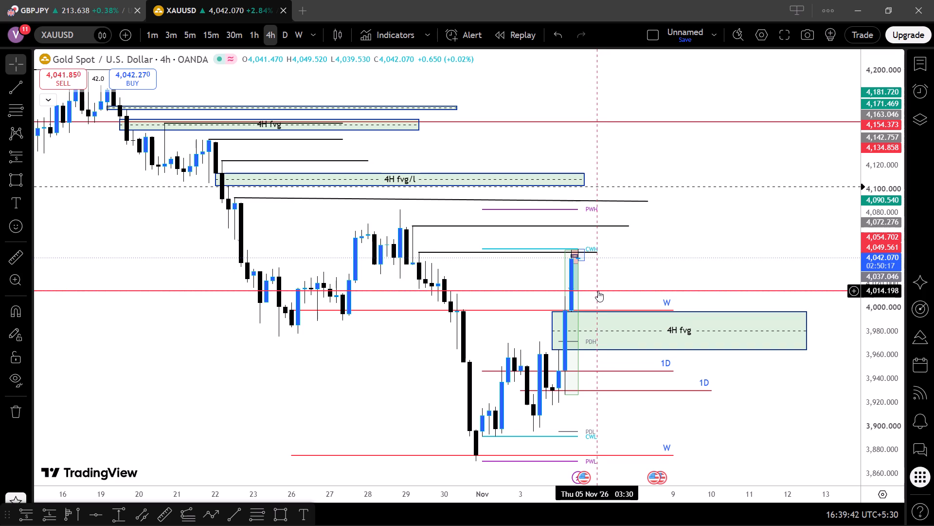
scroll(588, 295, "up", 3)
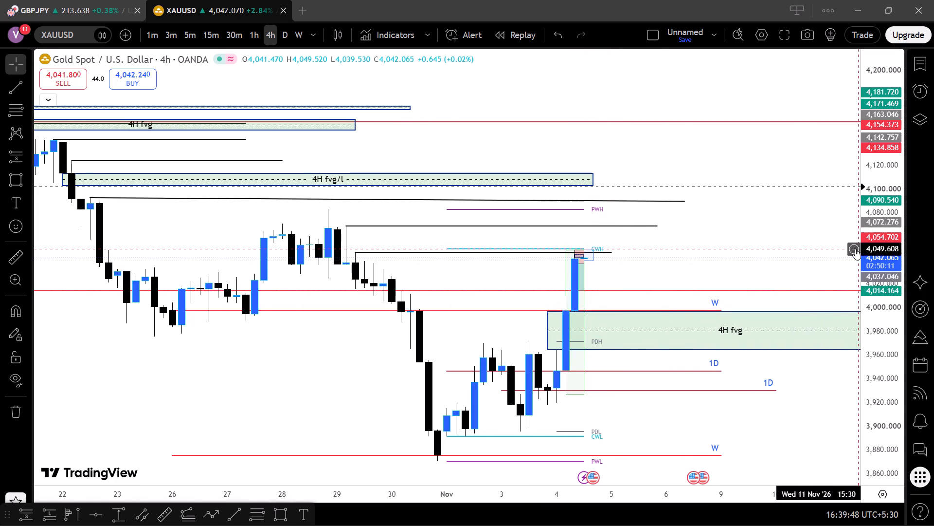
scroll(875, 225, "up", 10)
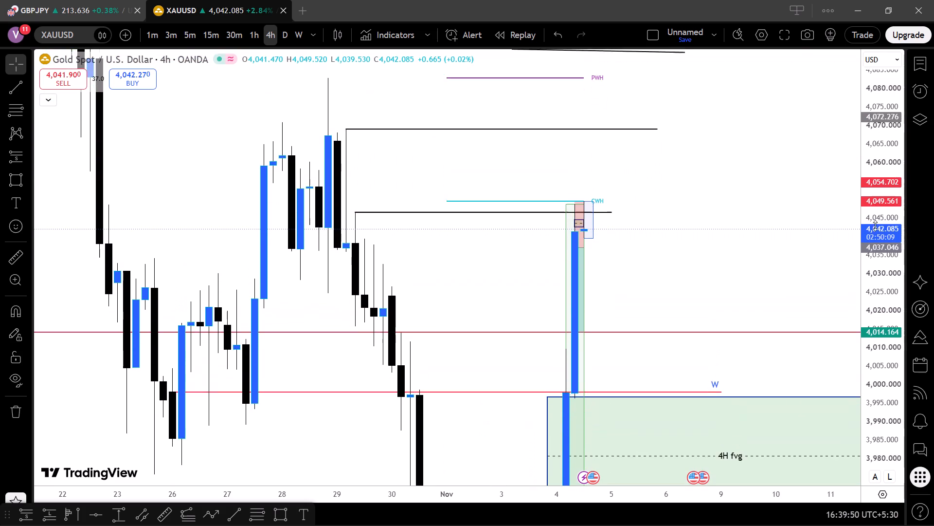
scroll(793, 219, "up", 2)
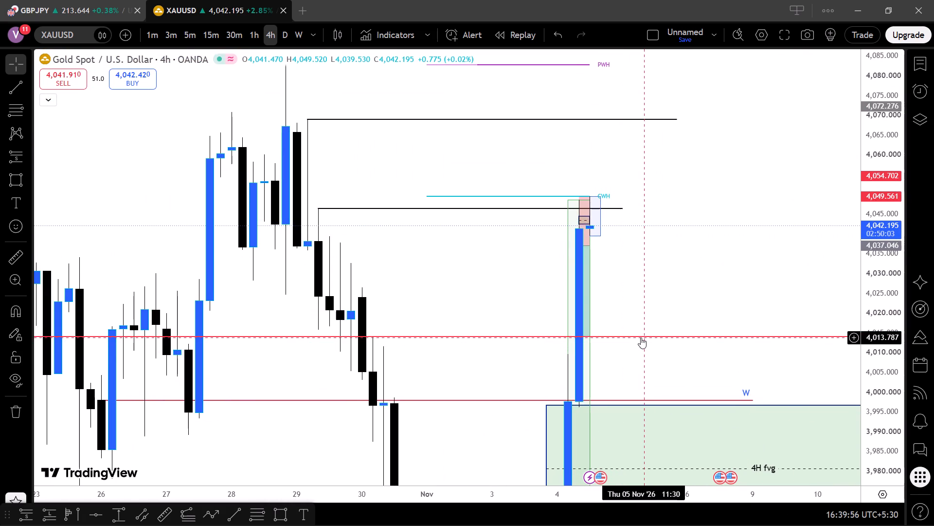
left_click_drag(657, 299, 650, 298)
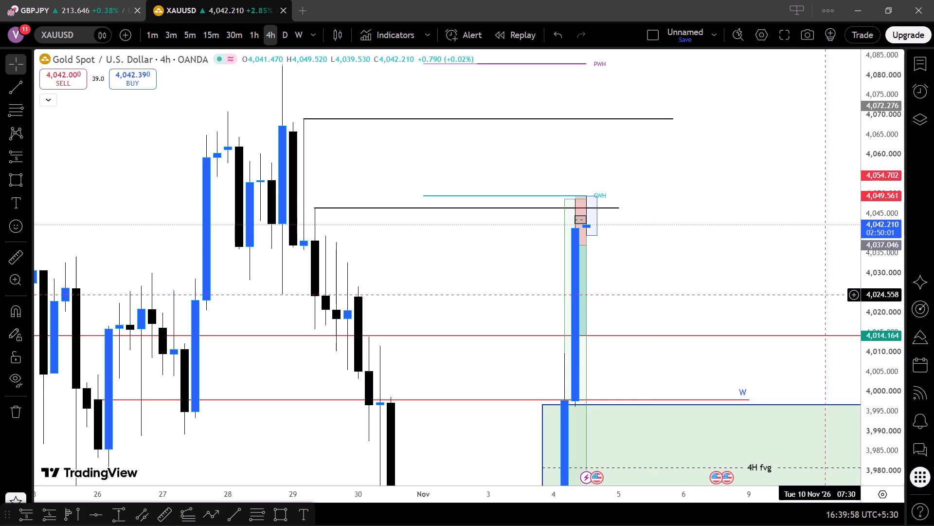
scroll(876, 284, "down", 3)
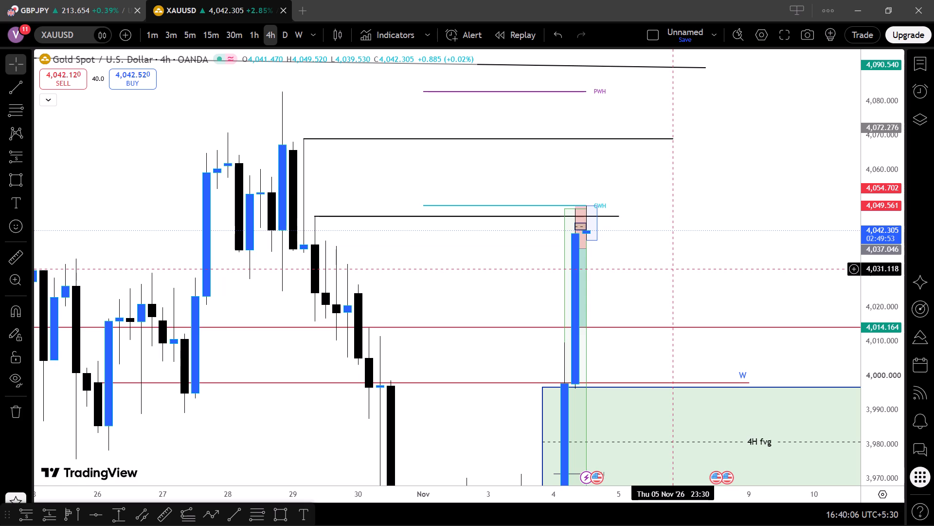
Switch XAUUSD to the 1-hour interval and examine the rally into the short position against the surrounding levels.
key("1")
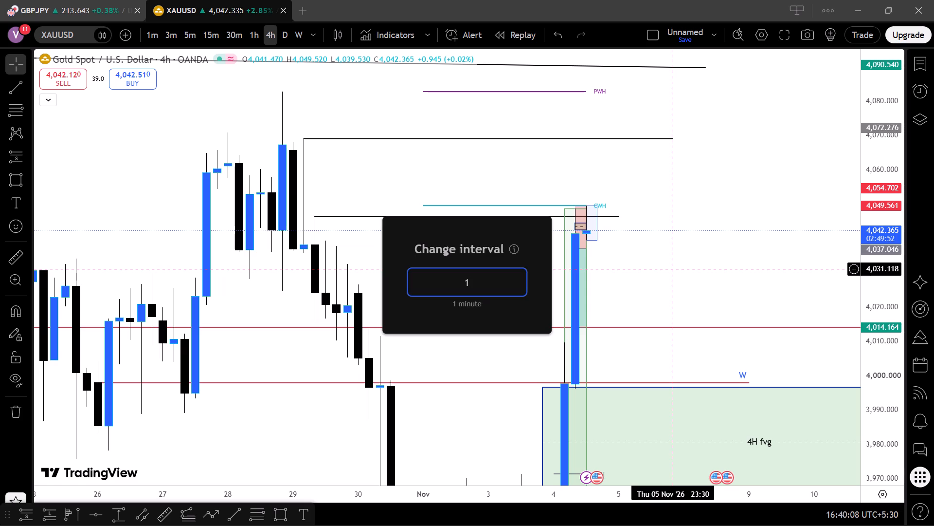
key("h")
key("Return")
scroll(675, 269, "down", 3)
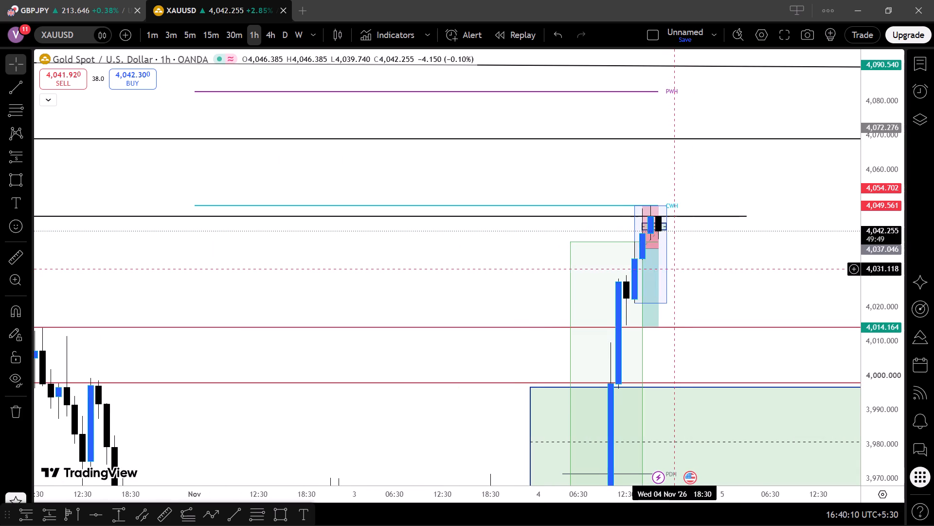
scroll(885, 249, "down", 5)
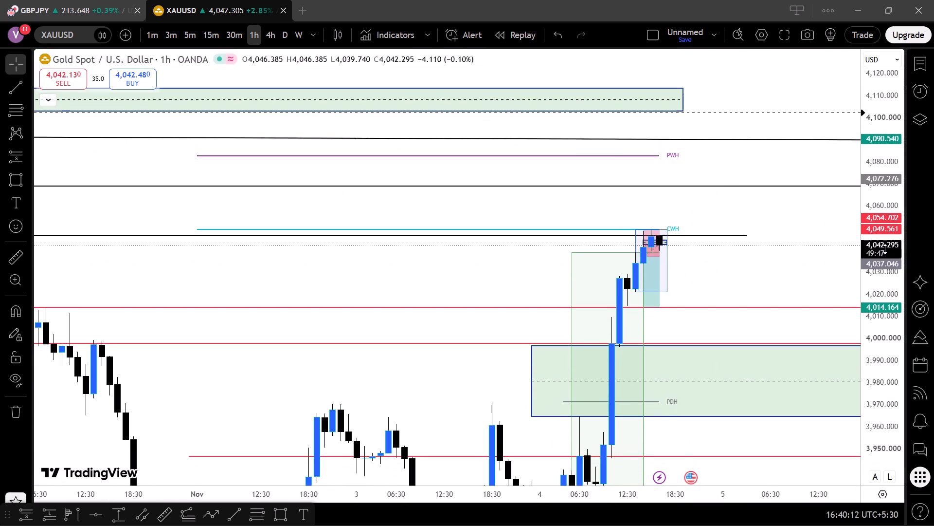
scroll(885, 249, "down", 2)
scroll(727, 292, "down", 3)
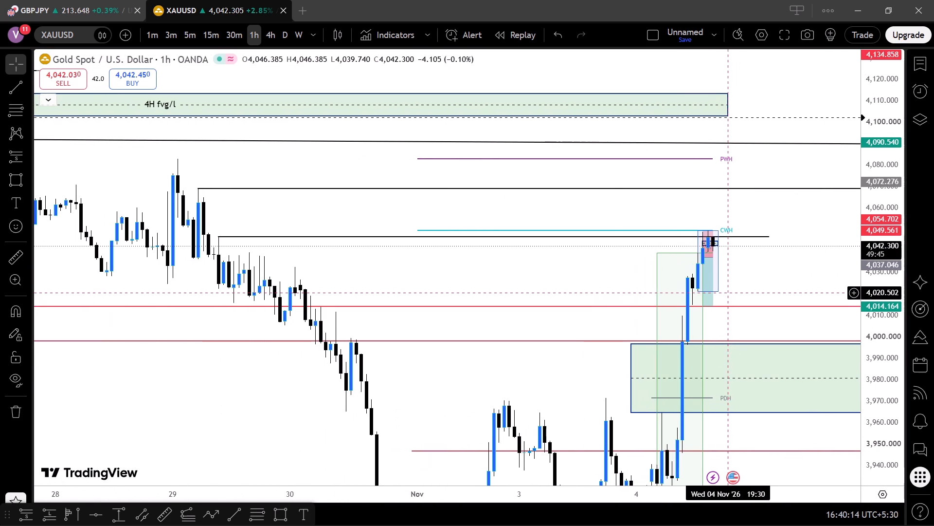
left_click_drag(605, 283, 611, 222)
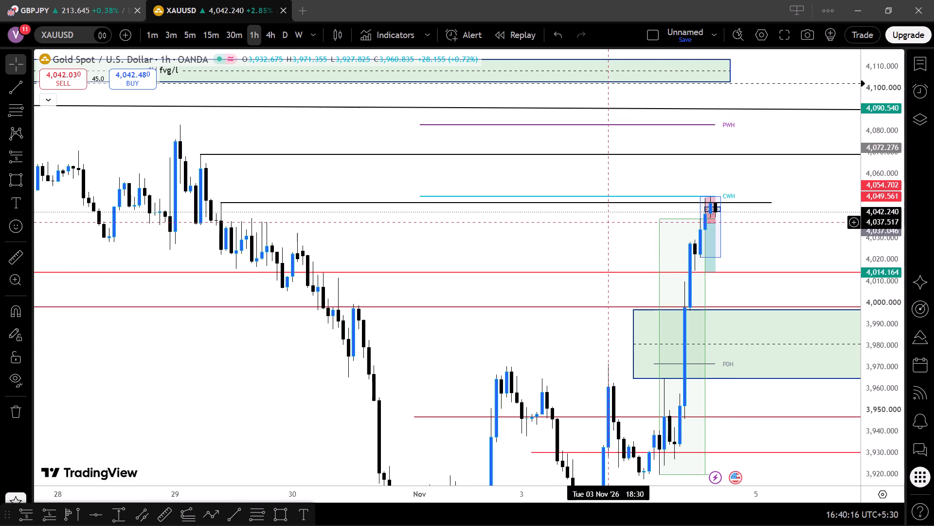
left_click_drag(611, 222, 579, 219)
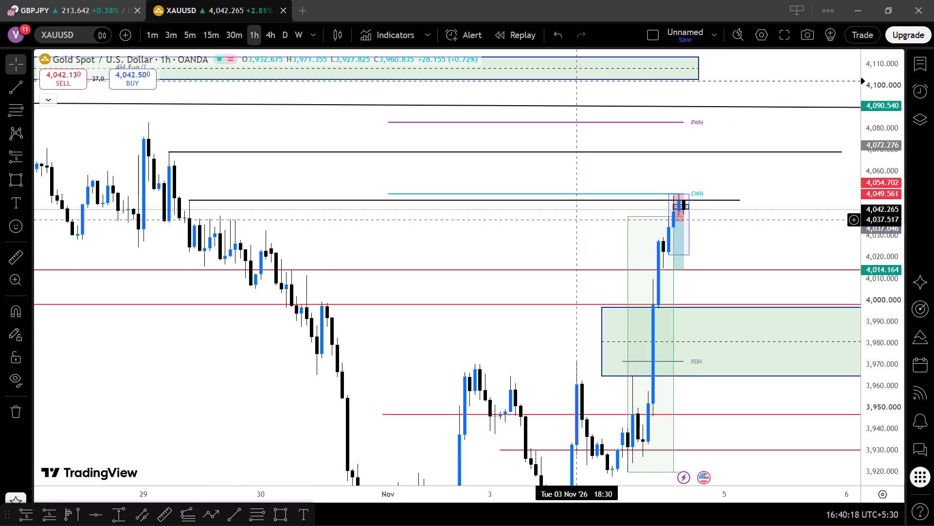
Switch XAUUSD to the 15-minute interval and examine the recent price swings around the short position and fair value gap.
type("15")
key("Return")
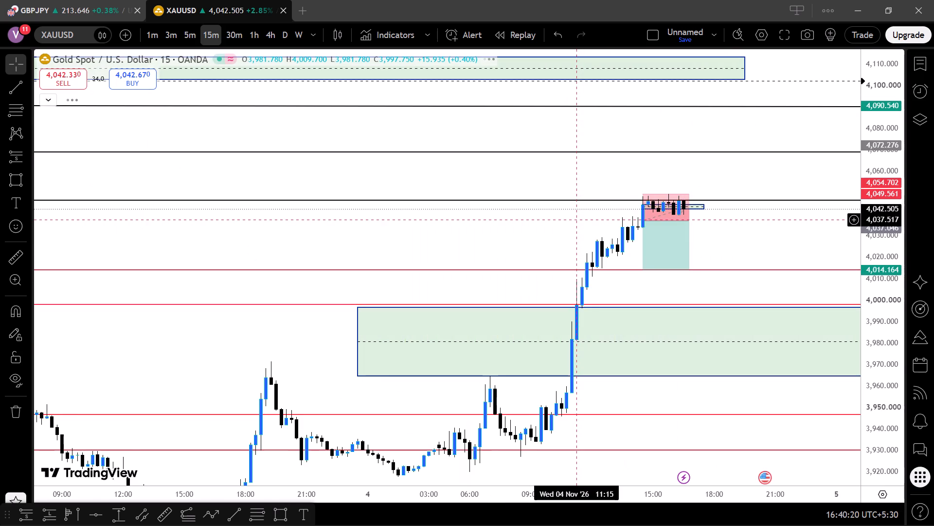
scroll(579, 219, "down", 3)
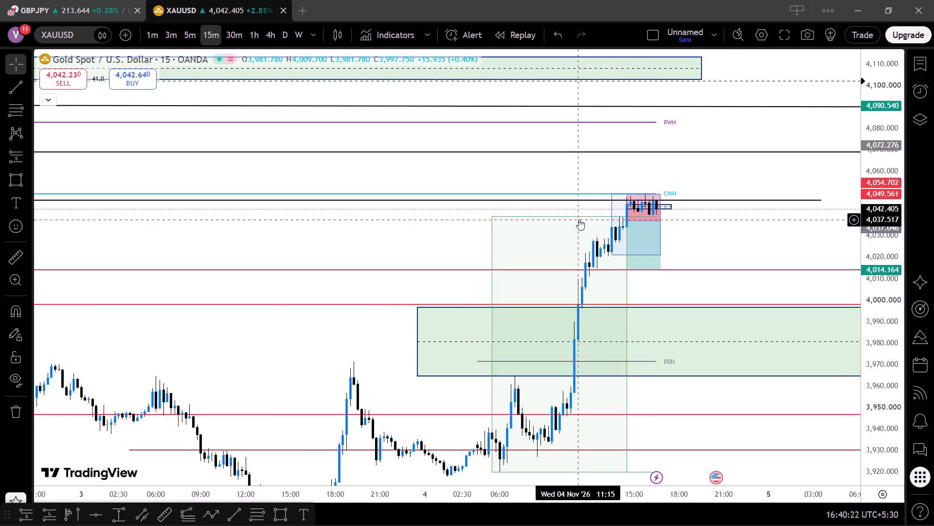
scroll(419, 247, "down", 1)
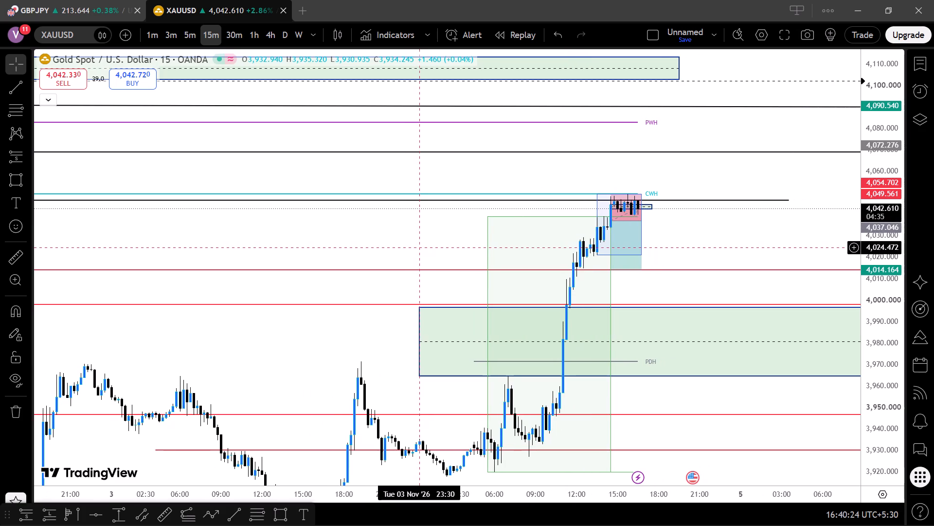
scroll(419, 247, "down", 2)
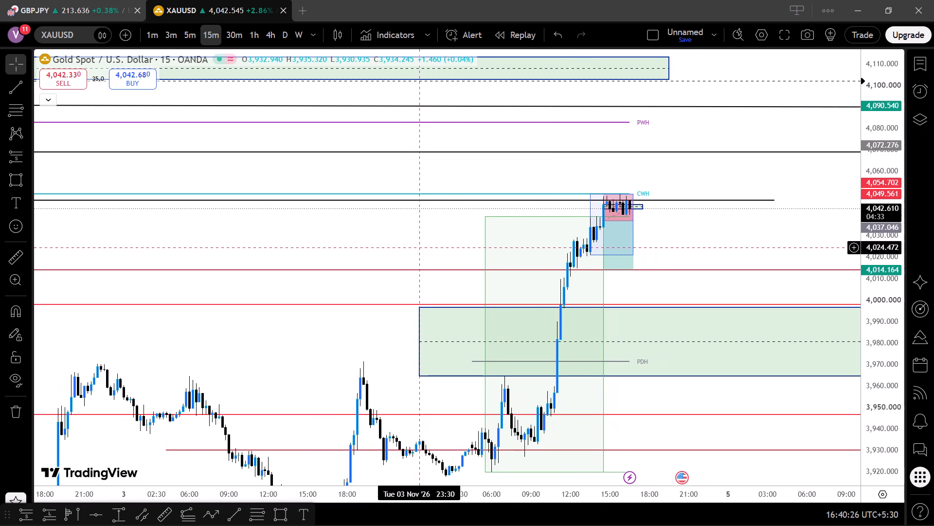
scroll(419, 247, "down", 1)
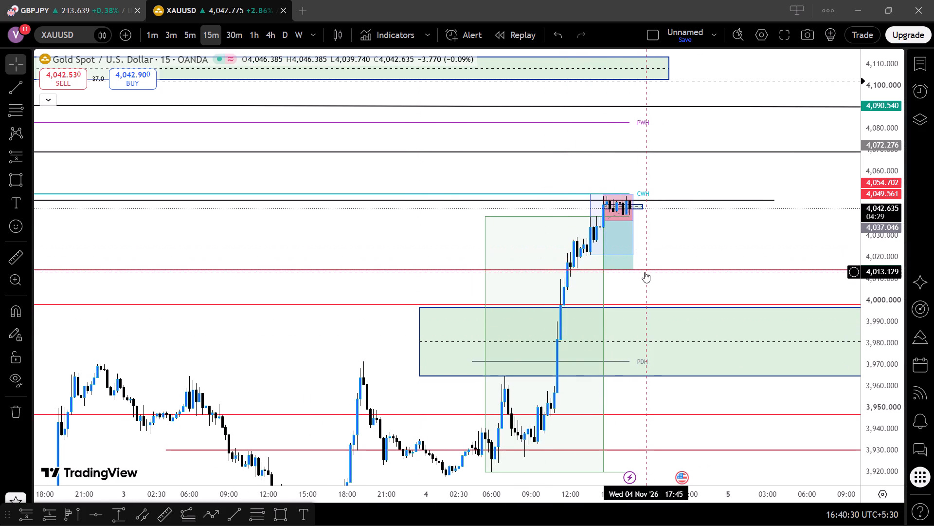
scroll(645, 272, "down", 3)
scroll(645, 272, "up", 1)
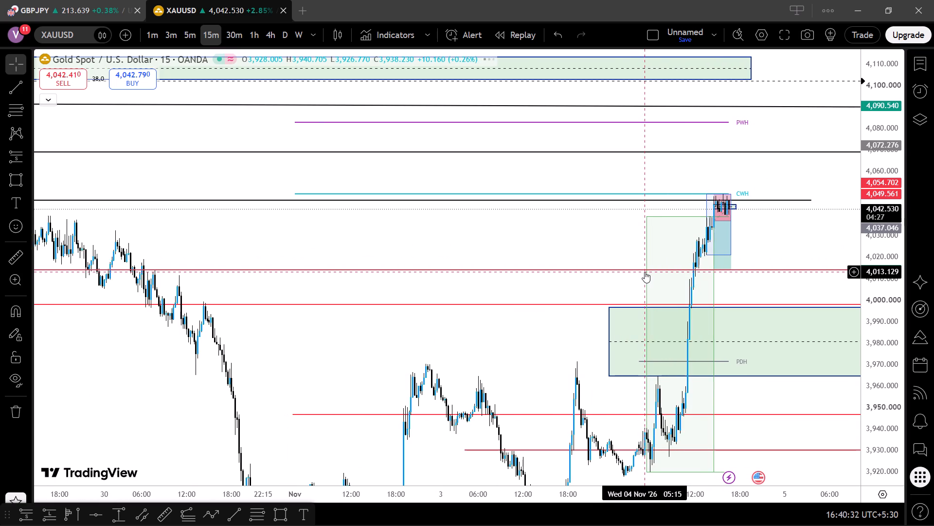
scroll(645, 272, "up", 3)
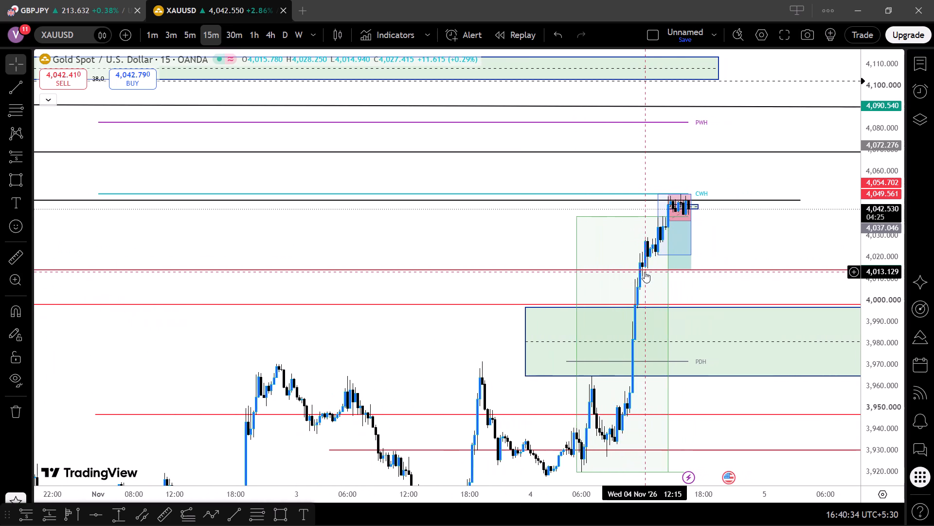
scroll(645, 272, "up", 1)
Set the XAUUSD chart back to the 4-hour interval.
type("4h")
key("Return")
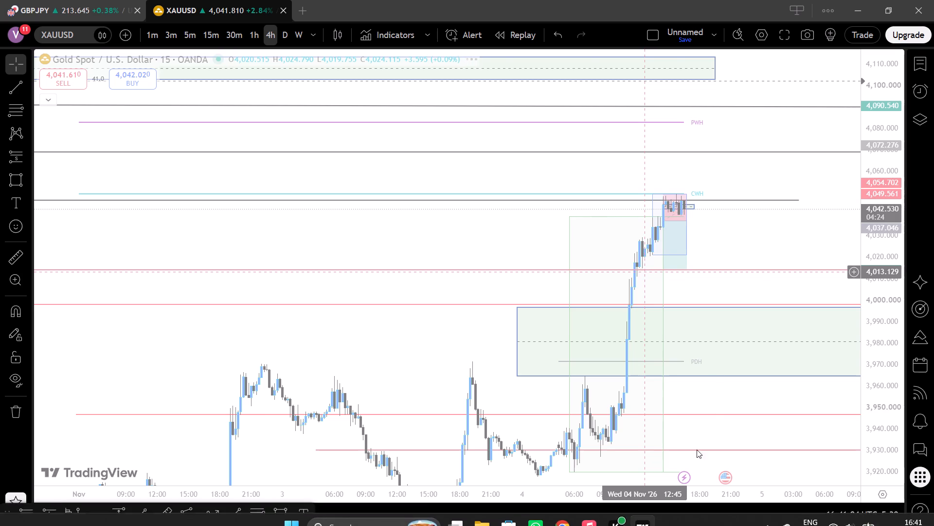
Search the computer for "meta" and open MetaTrader 5.
type("meta")
key("Return")
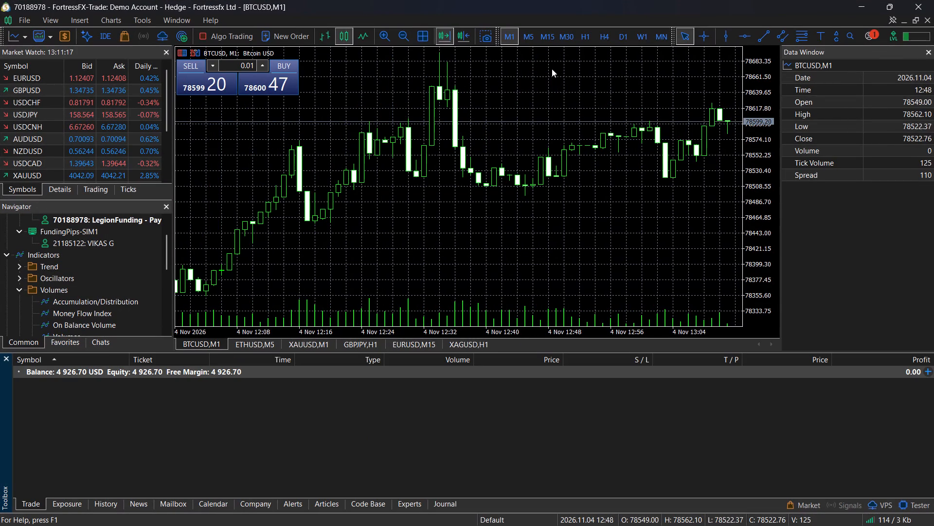
Collapse the FortressFX-Trade and FundingPips-SIM1 account groups in the Navigator.
scroll(126, 234, "up", 2)
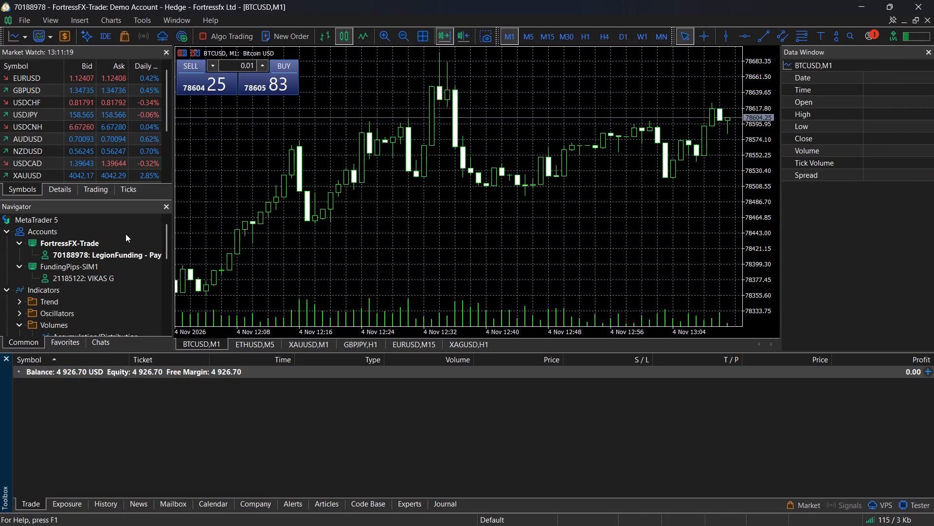
left_click(19, 244)
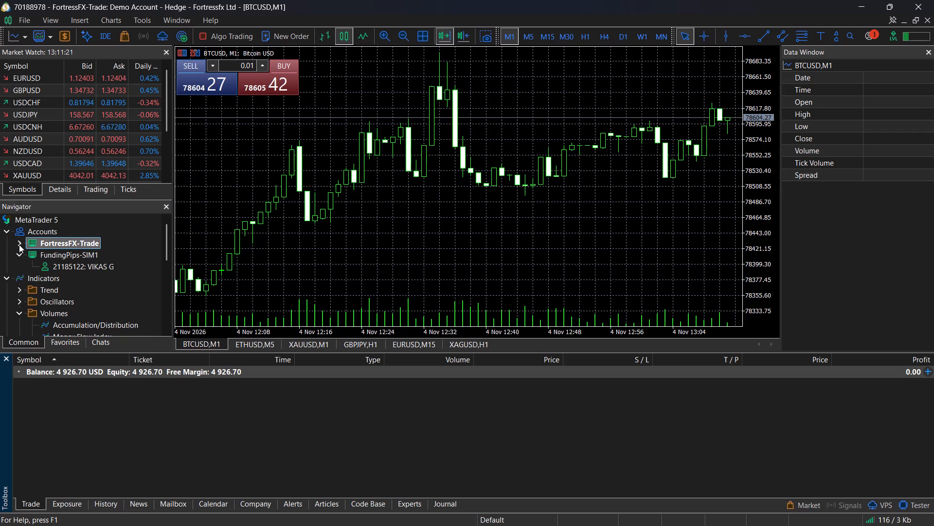
left_click(18, 256)
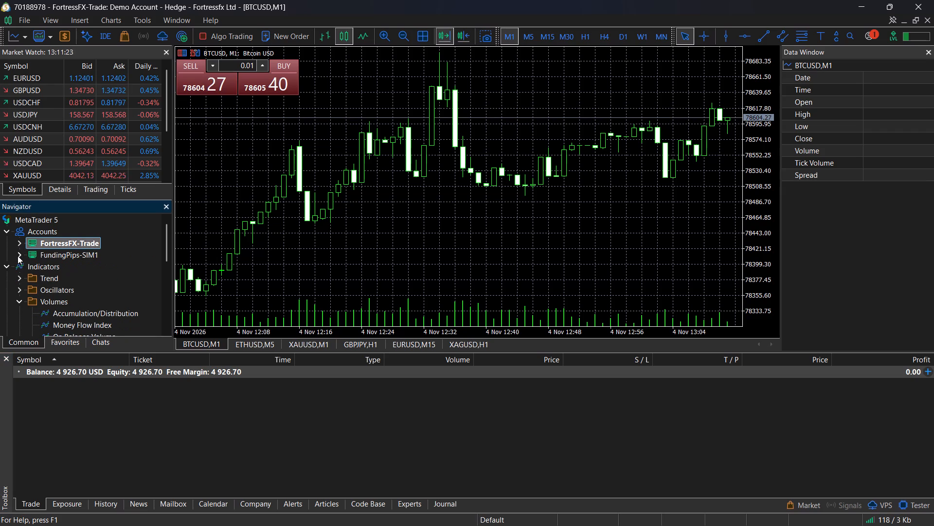
right_click(72, 257)
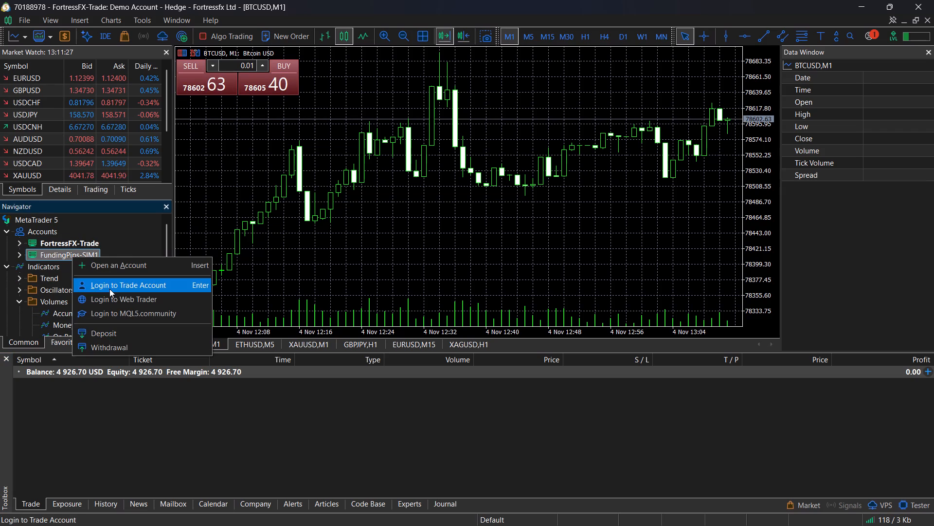
left_click(119, 389)
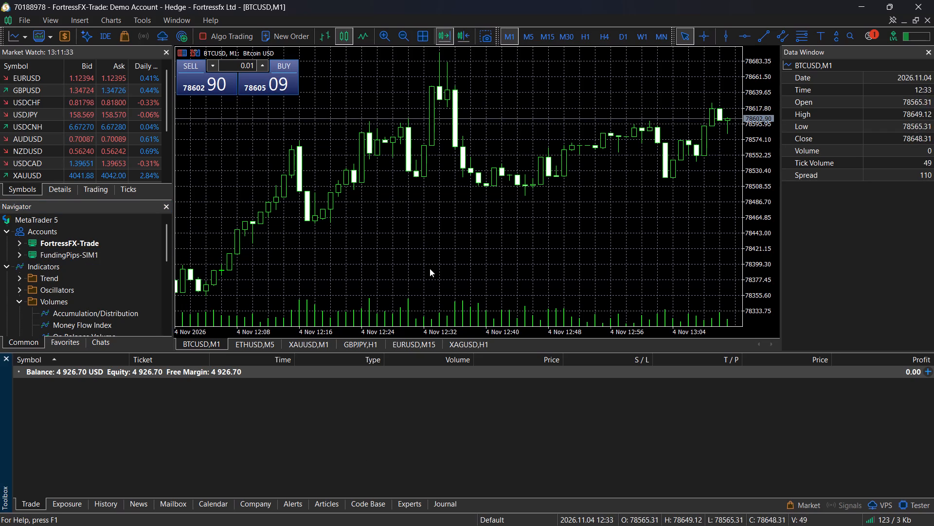
Bring up the XAUUSD M1 chart in MetaTrader 5.
left_click(308, 346)
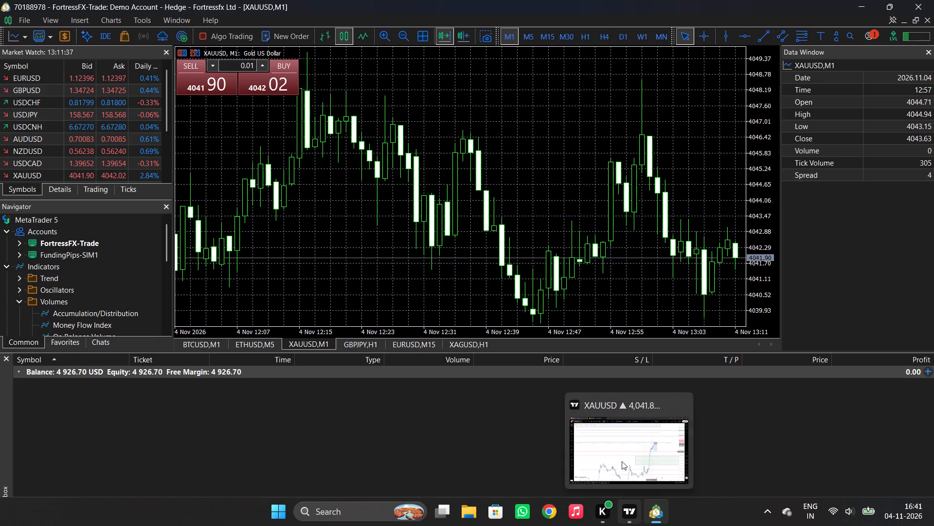
Switch back to the XAUUSD chart in TradingView.
left_click(622, 456)
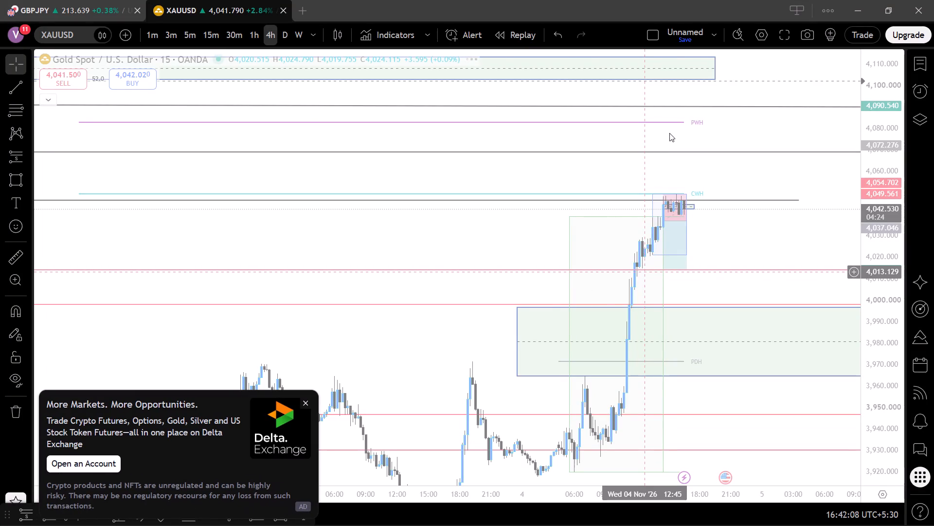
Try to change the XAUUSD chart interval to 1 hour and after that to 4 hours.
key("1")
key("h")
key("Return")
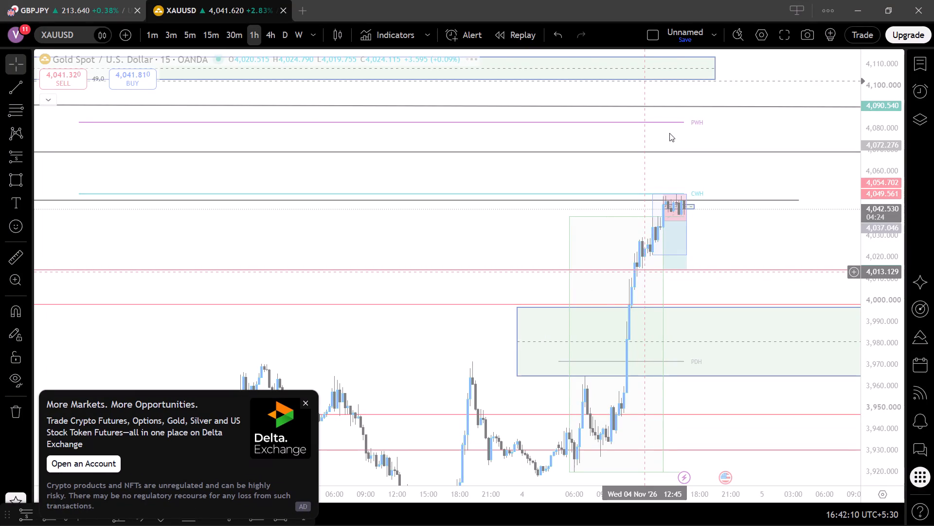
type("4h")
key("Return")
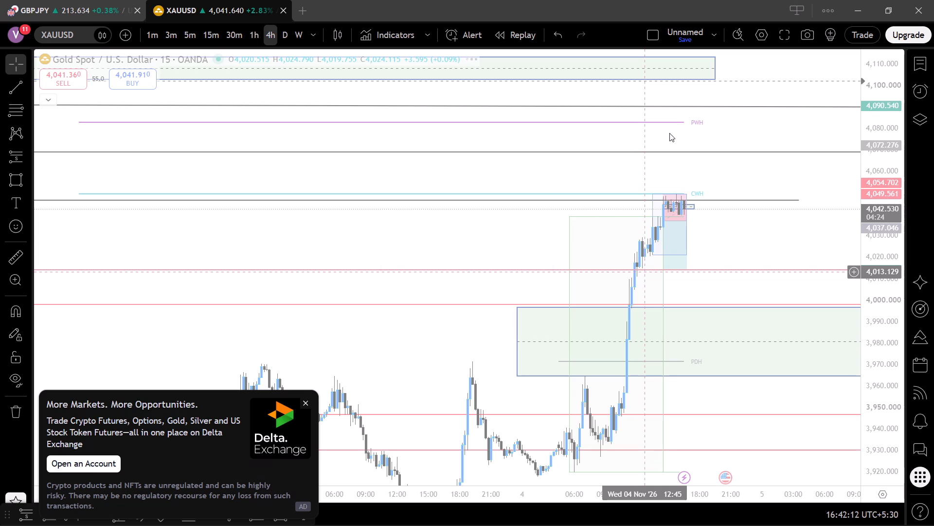
Dismiss the Delta Exchange advertisement and the ad-free upgrade offer covering the chart.
left_click(305, 403)
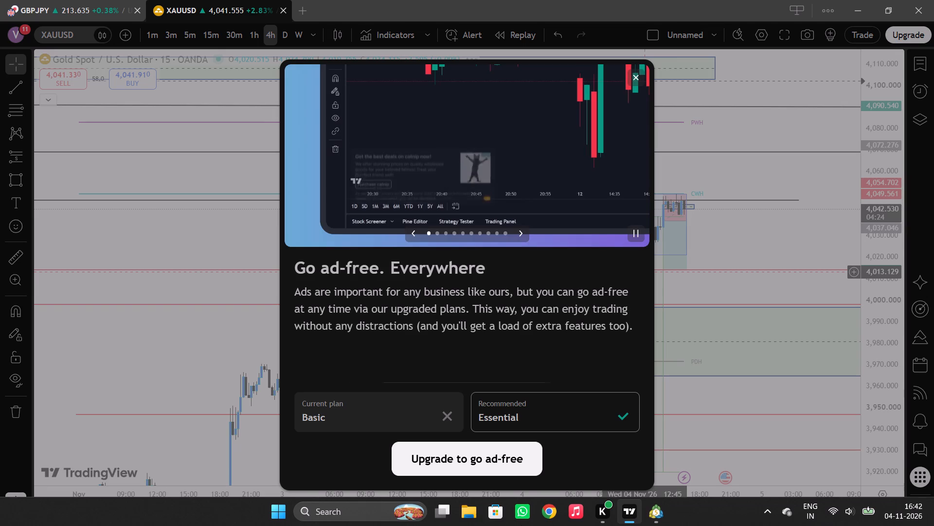
left_click(634, 79)
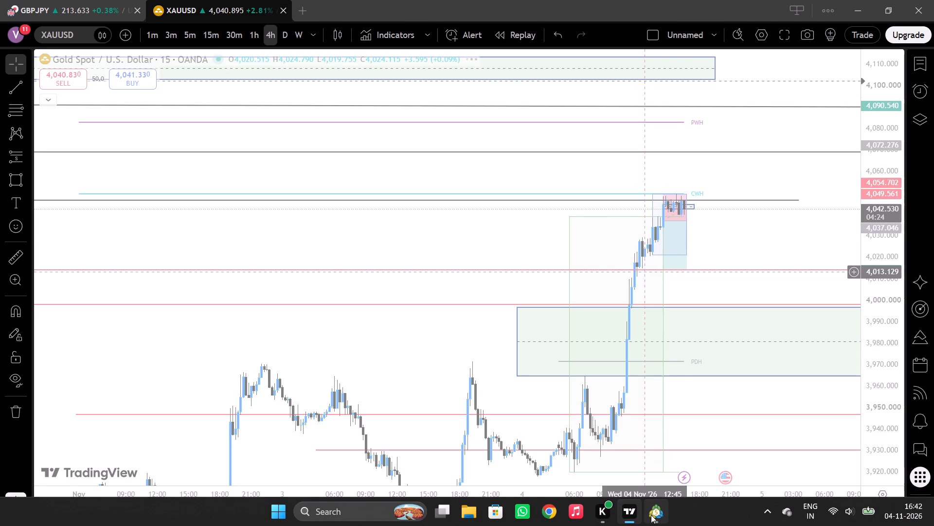
Switch to MetaTrader 5 and examine the latest candles on the XAUUSD M1 chart.
left_click(650, 453)
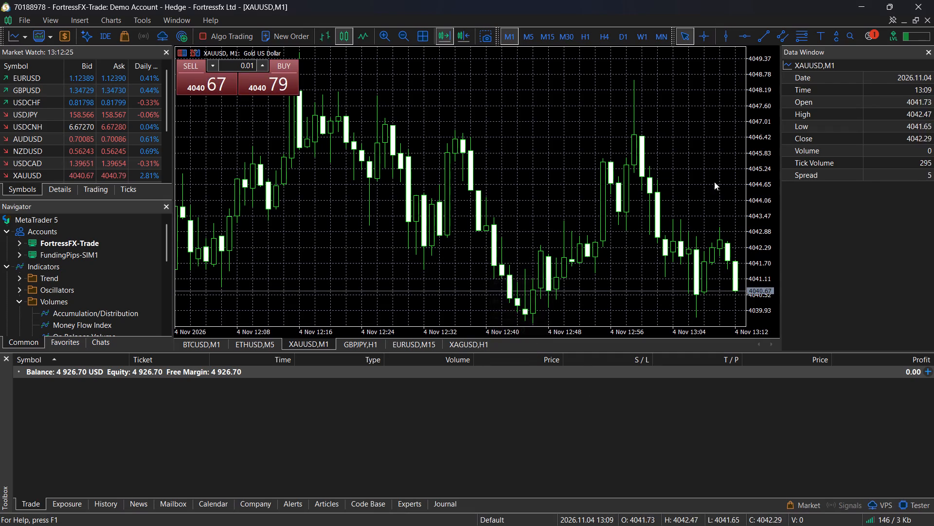
left_click_drag(764, 131, 764, 160)
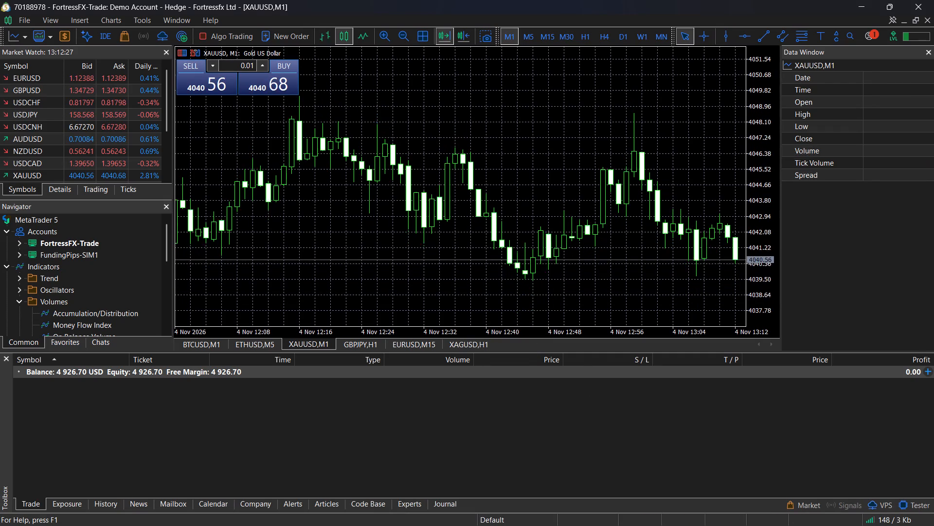
left_click_drag(764, 160, 764, 162)
scroll(661, 159, "down", 2, "ctrl")
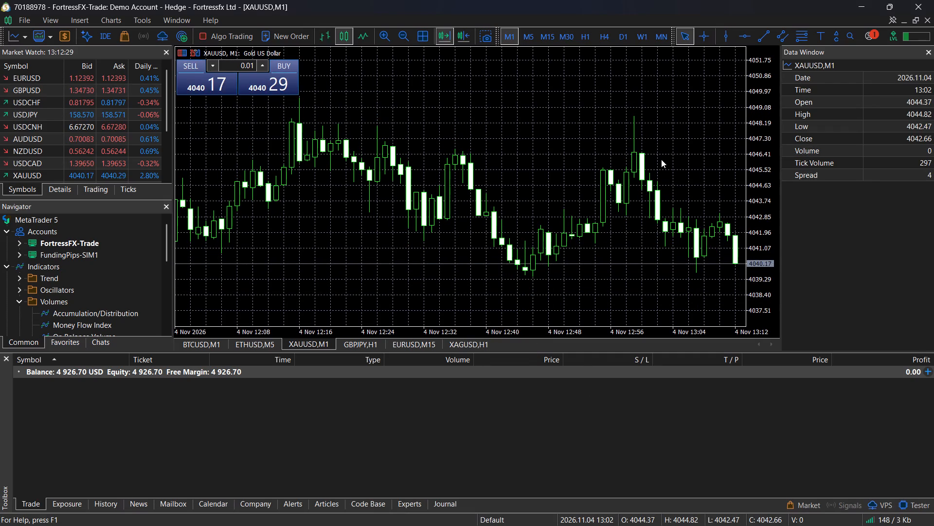
scroll(661, 159, "down", 1)
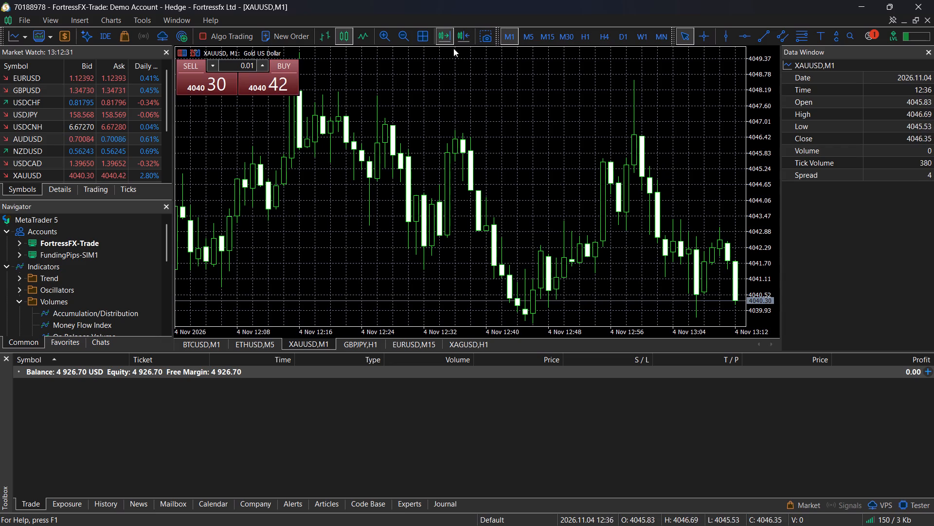
Turn off auto scroll on the XAUUSD M1 chart and look back through the earlier candles.
left_click(440, 36)
scroll(493, 118, "right", 3)
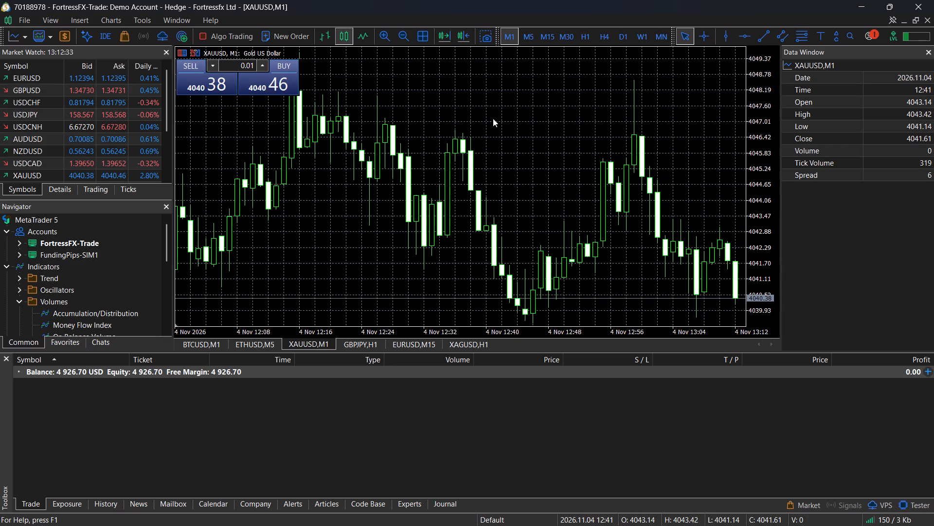
scroll(493, 118, "right", 6)
scroll(493, 118, "left", 1)
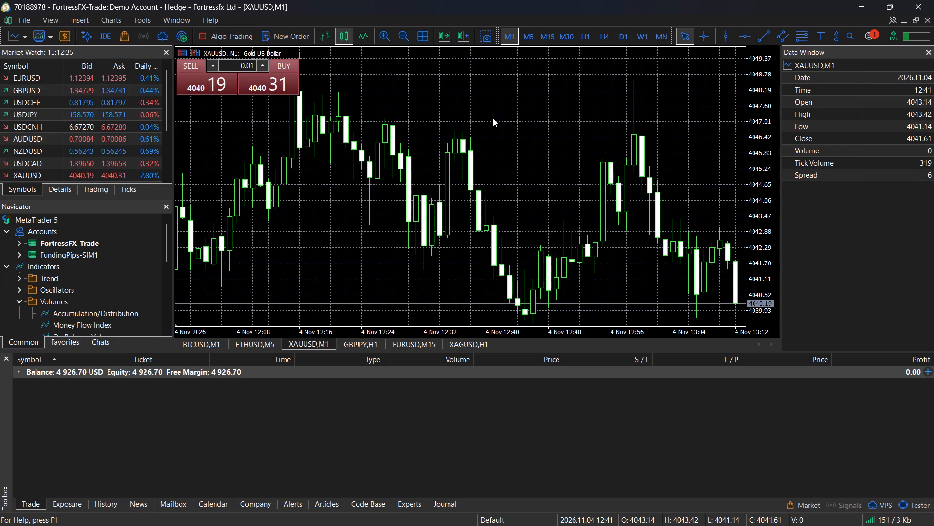
scroll(493, 118, "down", 1)
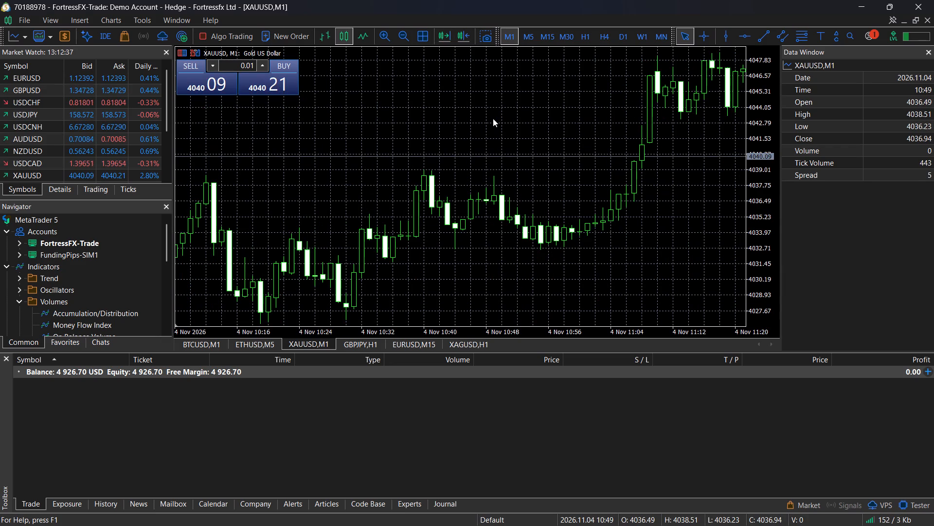
scroll(493, 118, "up", 3)
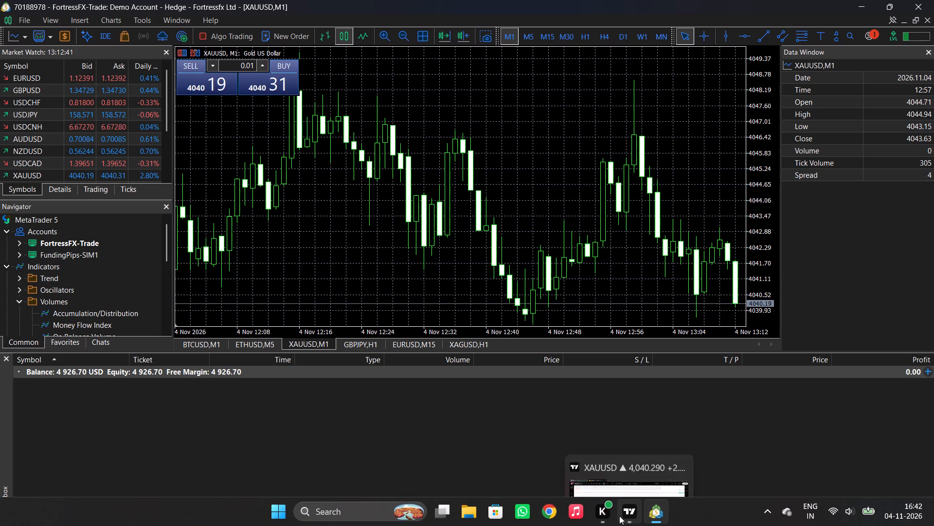
Switch back to TradingView and set the XAUUSD chart interval to 1 minute.
left_click(622, 457)
key("1")
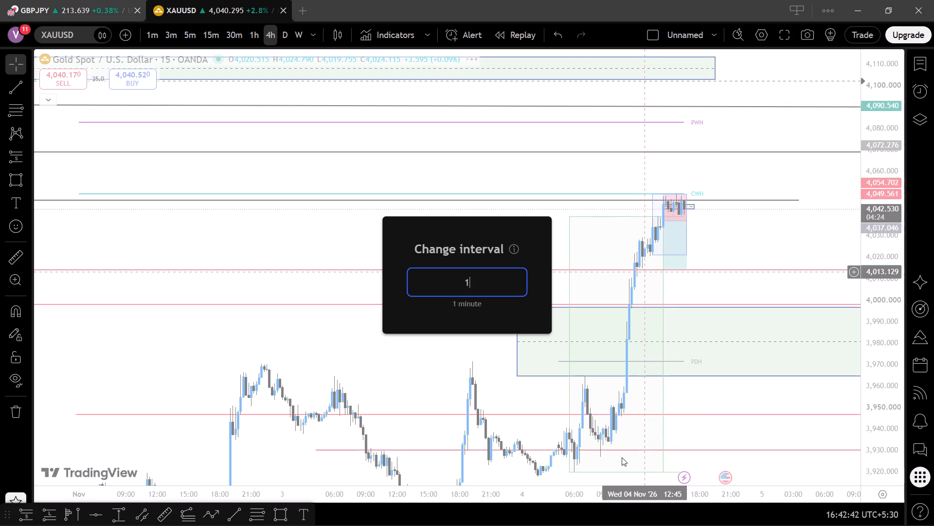
key("Return")
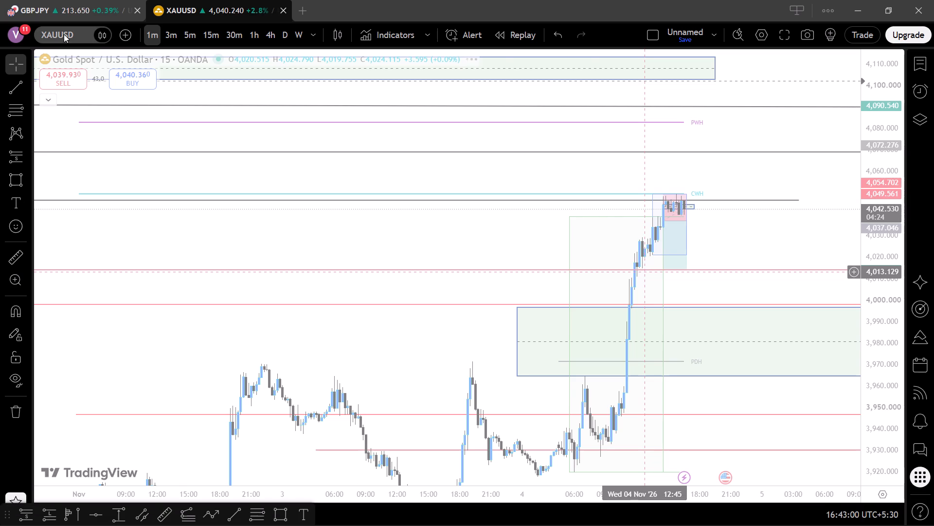
In the GBPJPY chart tab, load OANDA XAUUSD from the watchlist and set the interval to 1 minute.
left_click(68, 0)
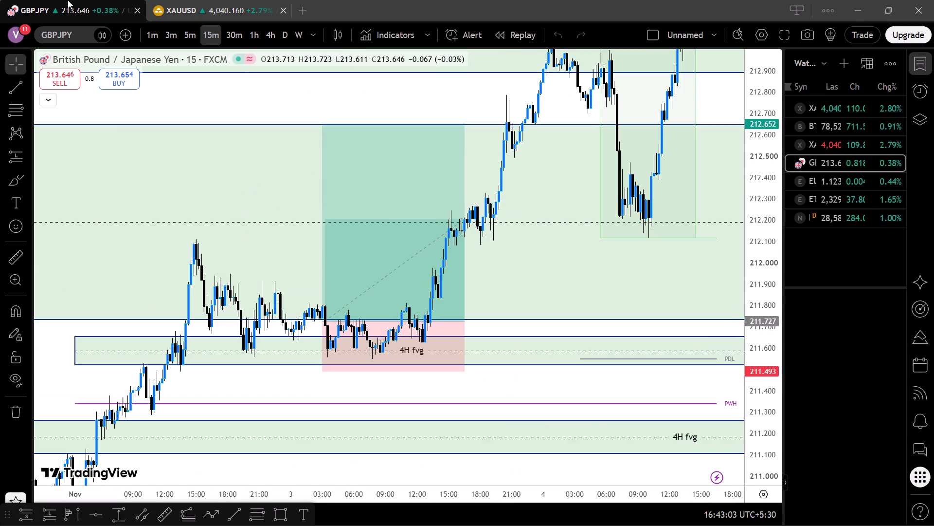
left_click(830, 151)
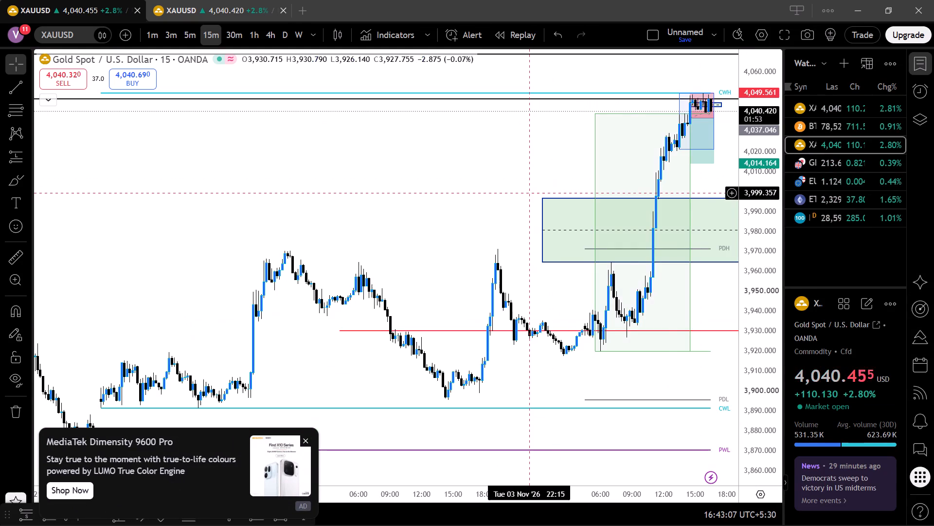
scroll(530, 192, "left", 1)
key("1")
key("Return")
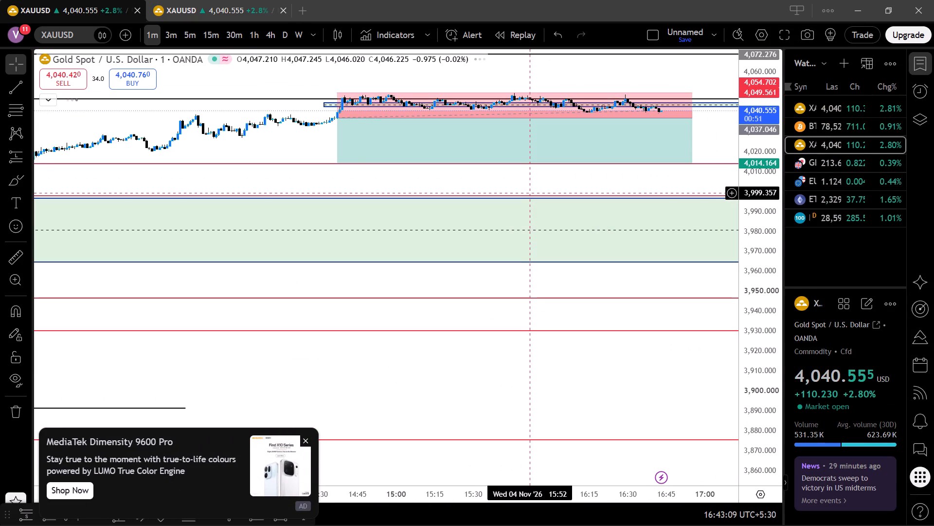
Examine the short position and the fair value gap box against recent price on the 1-minute XAUUSD chart.
scroll(530, 192, "down", 3)
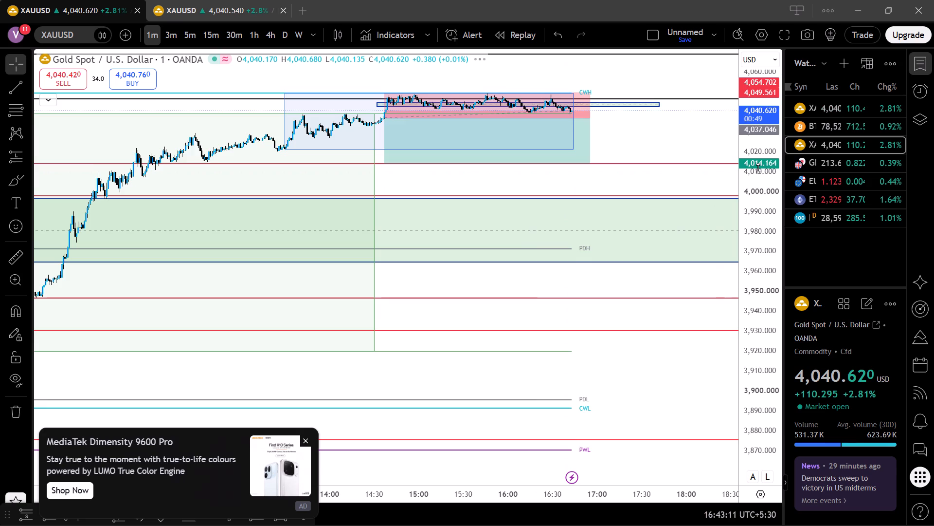
scroll(758, 168, "up", 11)
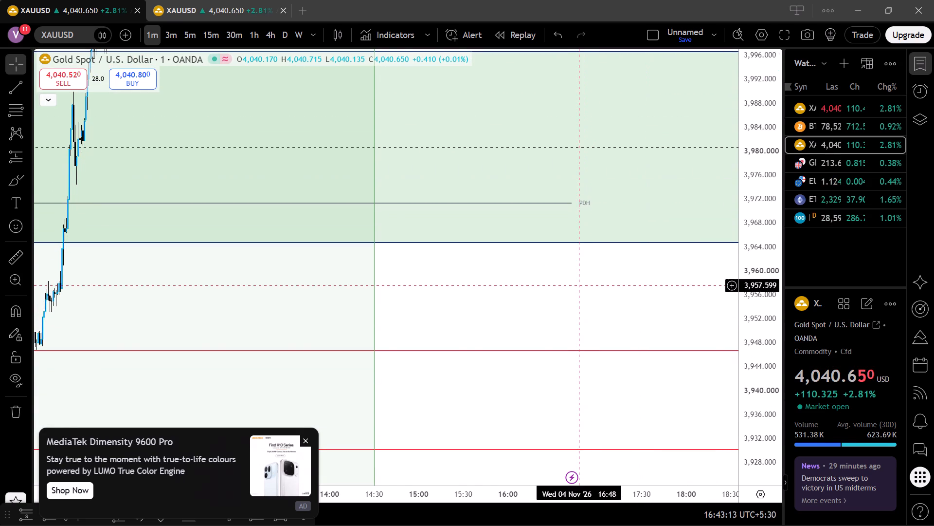
left_click_drag(580, 285, 580, 525)
left_click_drag(563, 162, 543, 291)
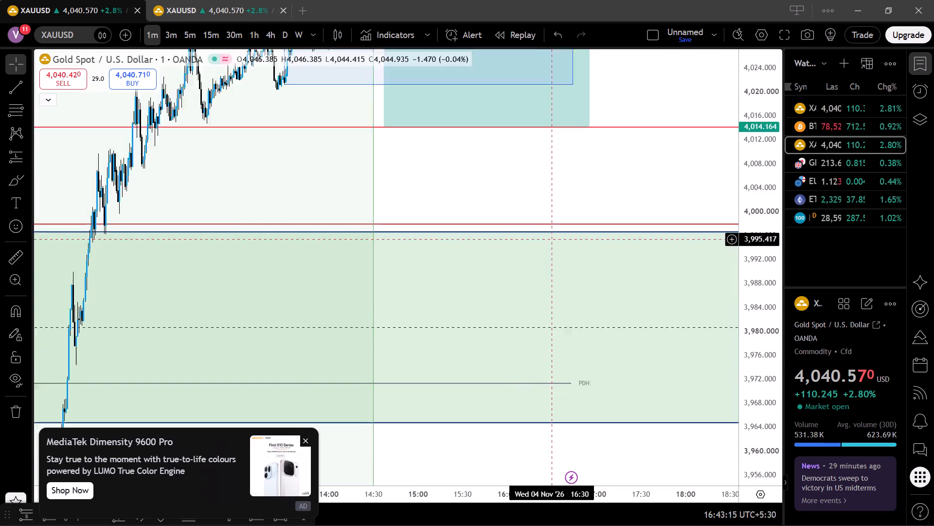
left_click_drag(543, 291, 541, 403)
left_click_drag(633, 232, 628, 283)
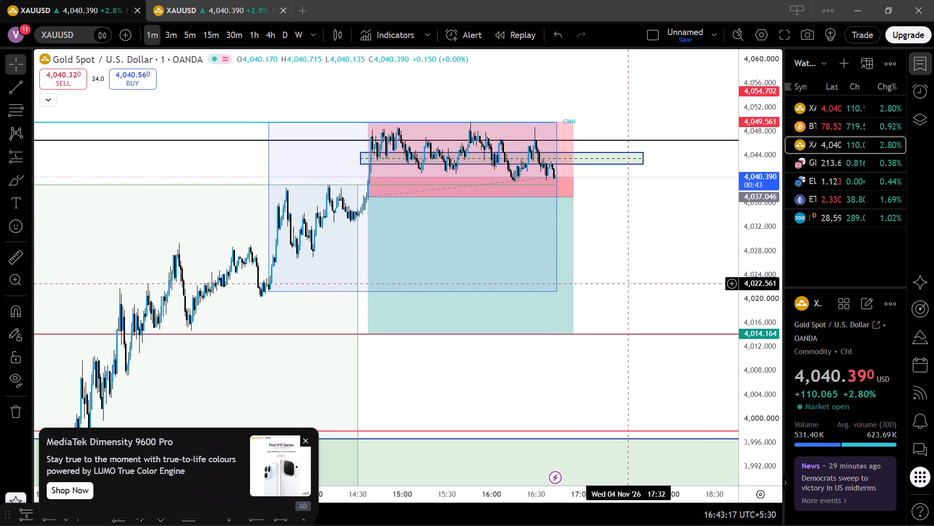
scroll(755, 221, "up", 6)
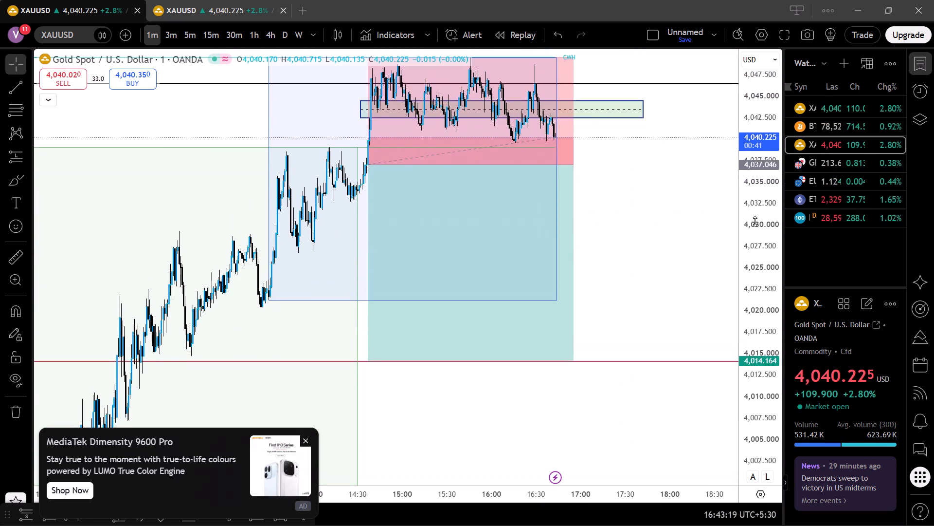
scroll(755, 221, "up", 2)
left_click(637, 189)
scroll(637, 189, "up", 2)
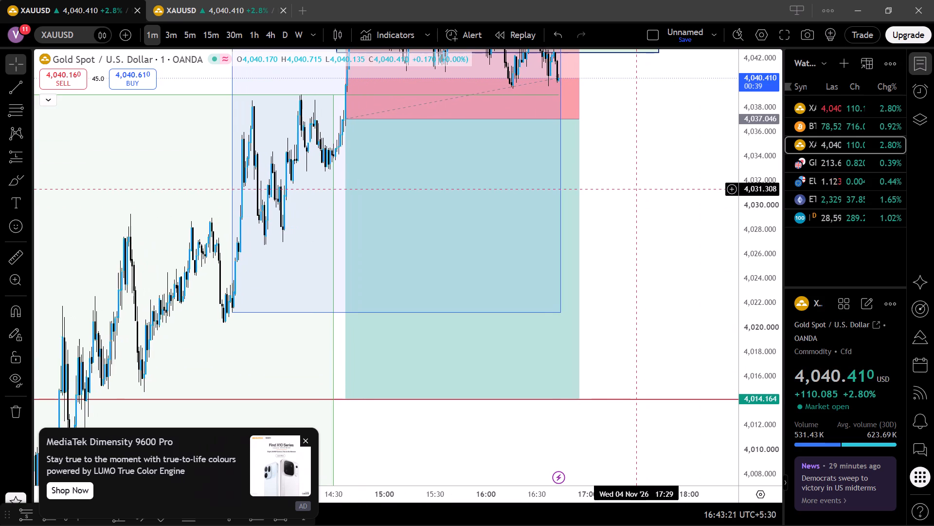
left_click(637, 189)
left_click_drag(633, 278, 636, 351)
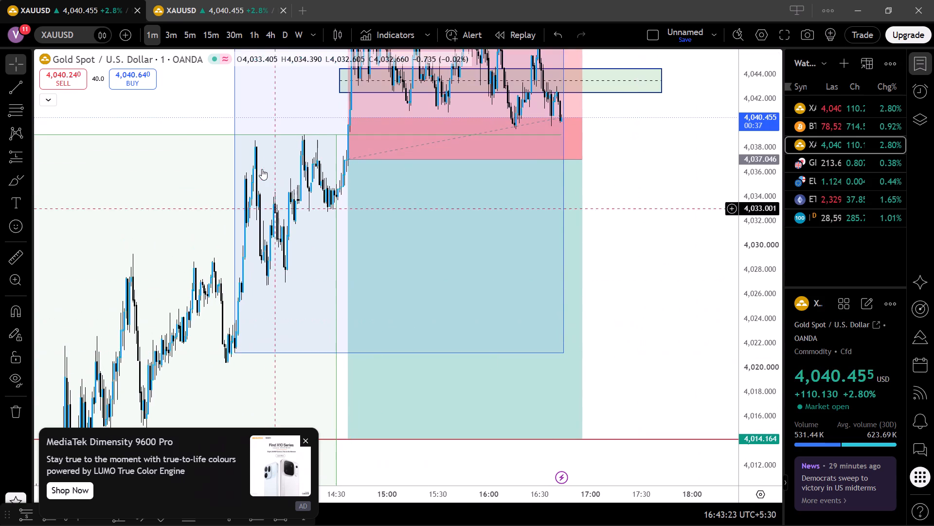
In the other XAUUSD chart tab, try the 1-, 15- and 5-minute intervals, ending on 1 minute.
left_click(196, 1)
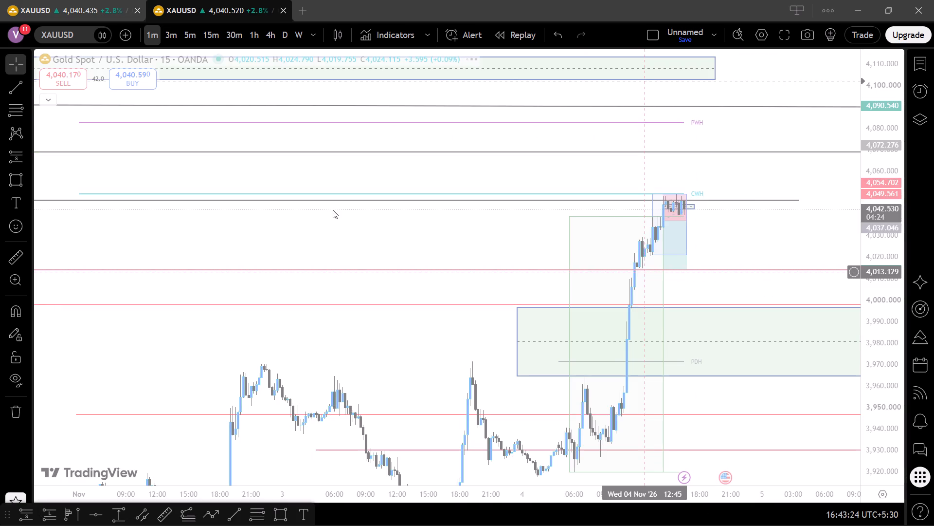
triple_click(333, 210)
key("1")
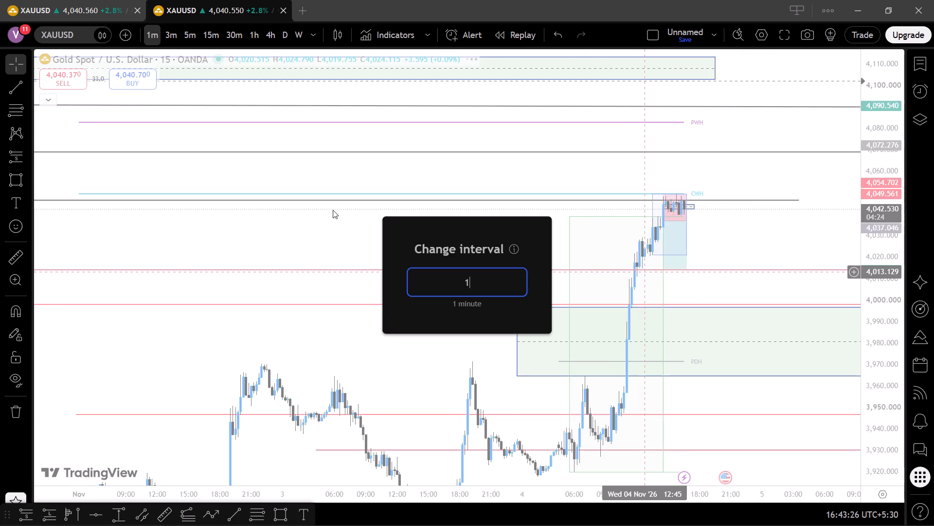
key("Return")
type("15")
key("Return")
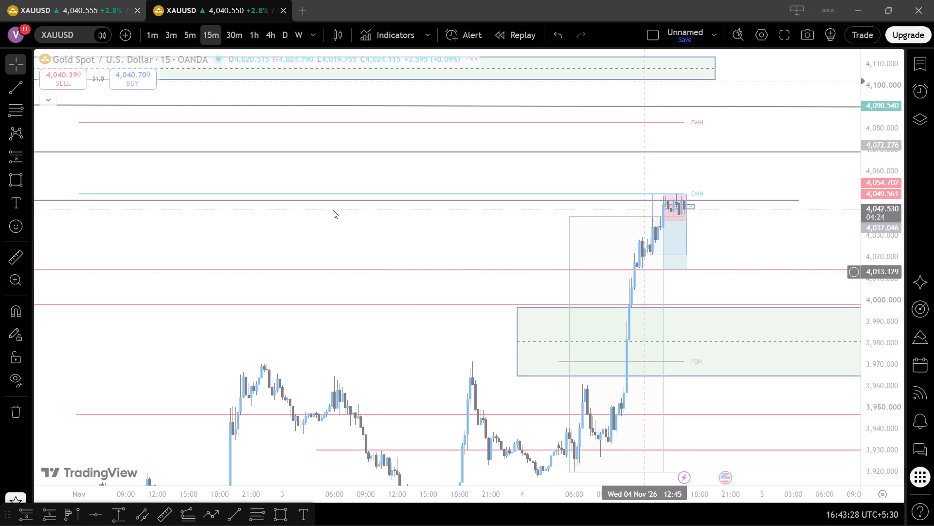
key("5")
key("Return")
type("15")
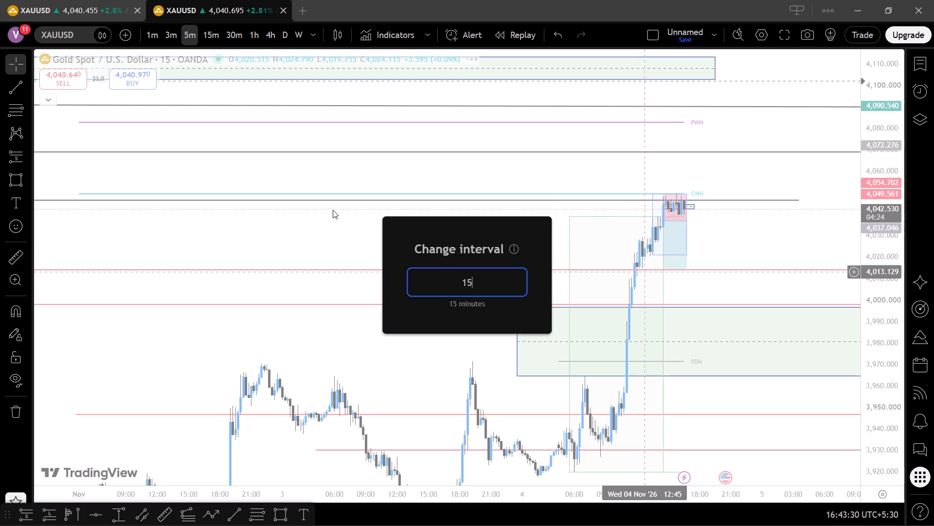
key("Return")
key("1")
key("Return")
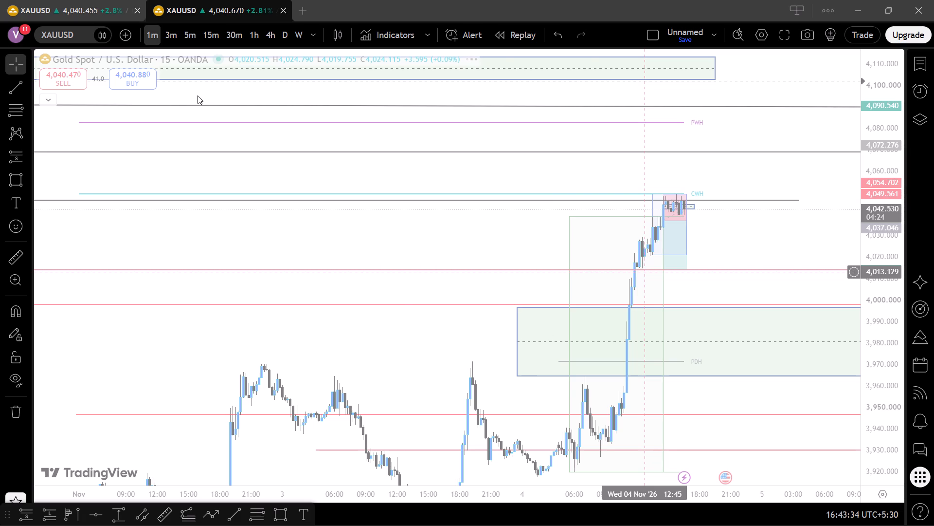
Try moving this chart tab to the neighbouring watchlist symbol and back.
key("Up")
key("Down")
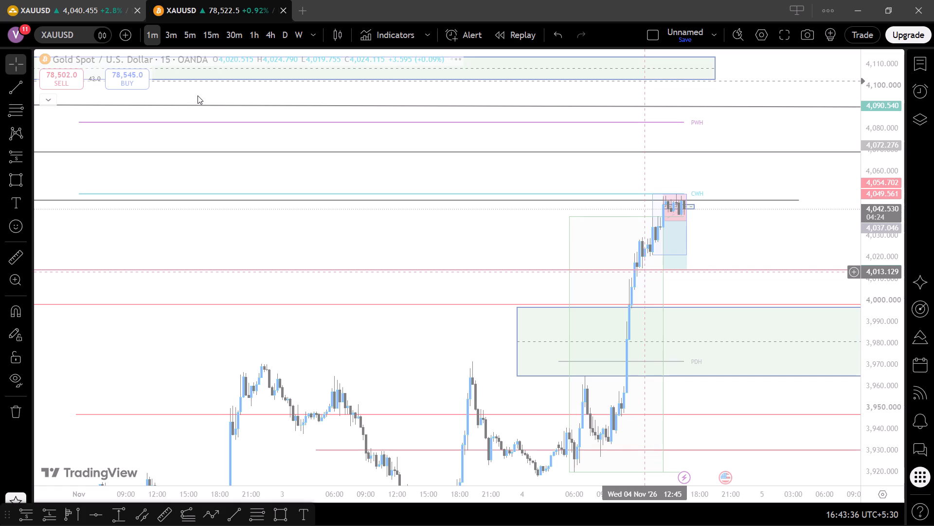
Return to the first XAUUSD chart tab and examine current price around the short position's entry level.
left_click(98, 1)
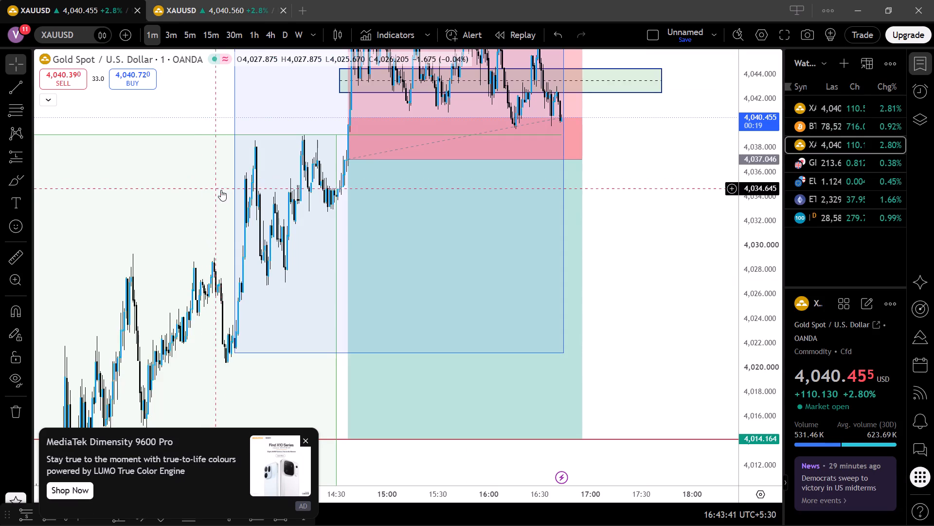
scroll(618, 183, "up", 3)
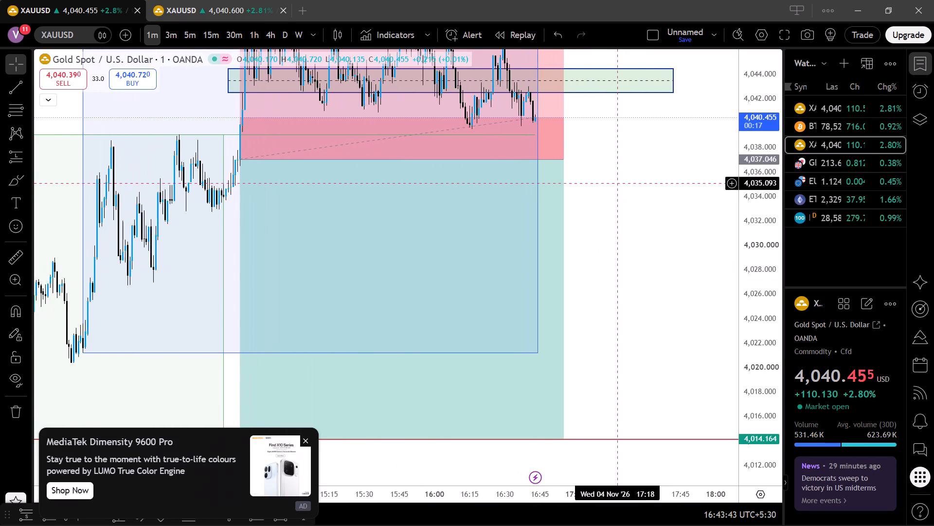
scroll(618, 183, "up", 1)
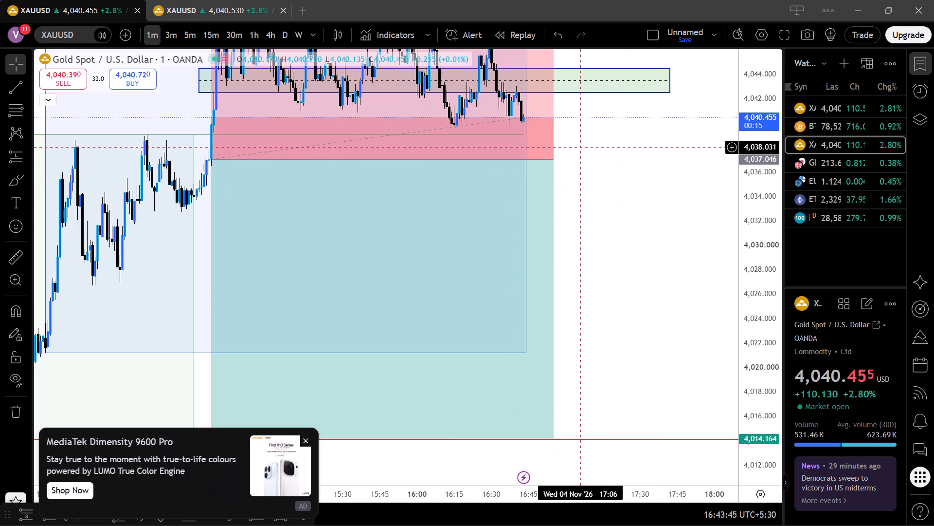
left_click_drag(603, 155, 605, 167)
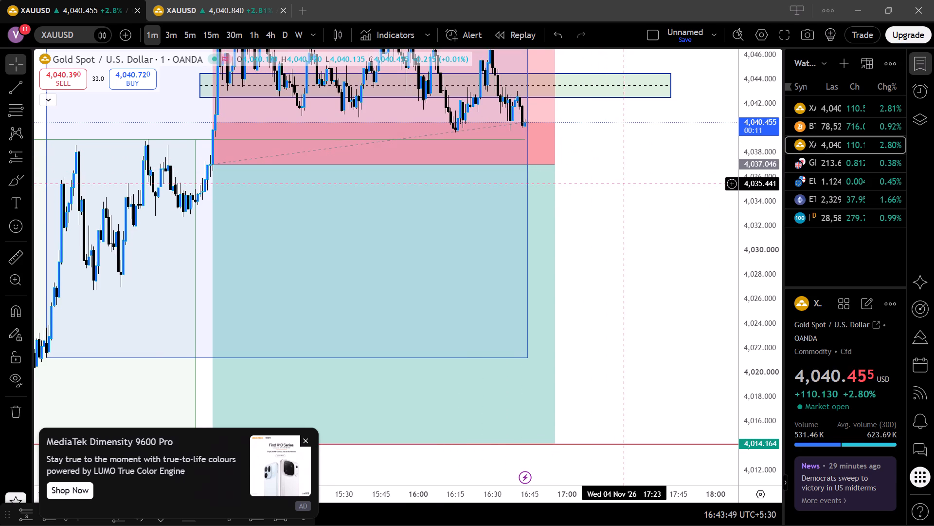
scroll(624, 184, "down", 1)
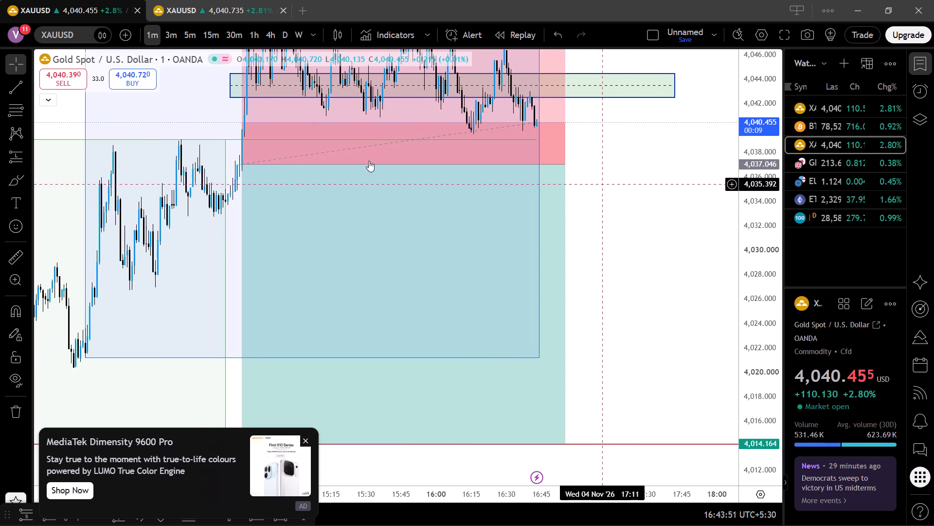
Switch to the second XAUUSD chart tab again.
left_click(208, 18)
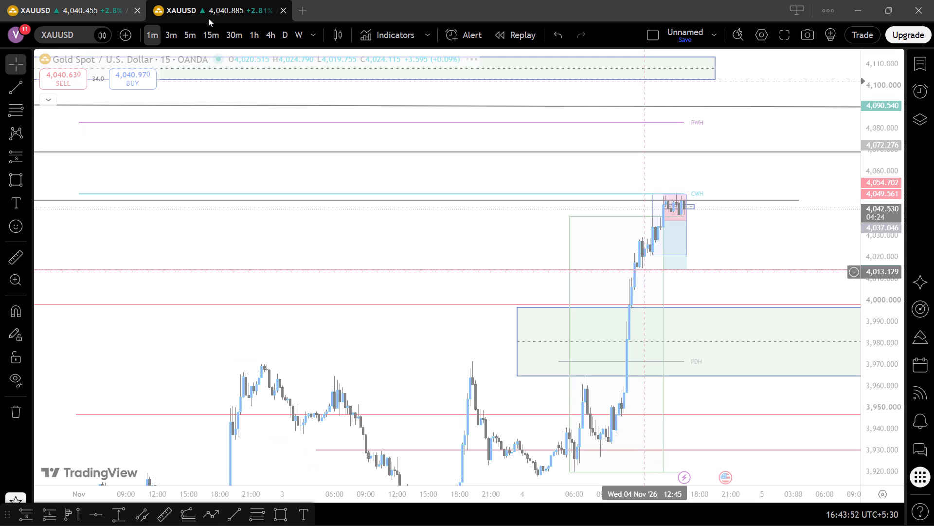
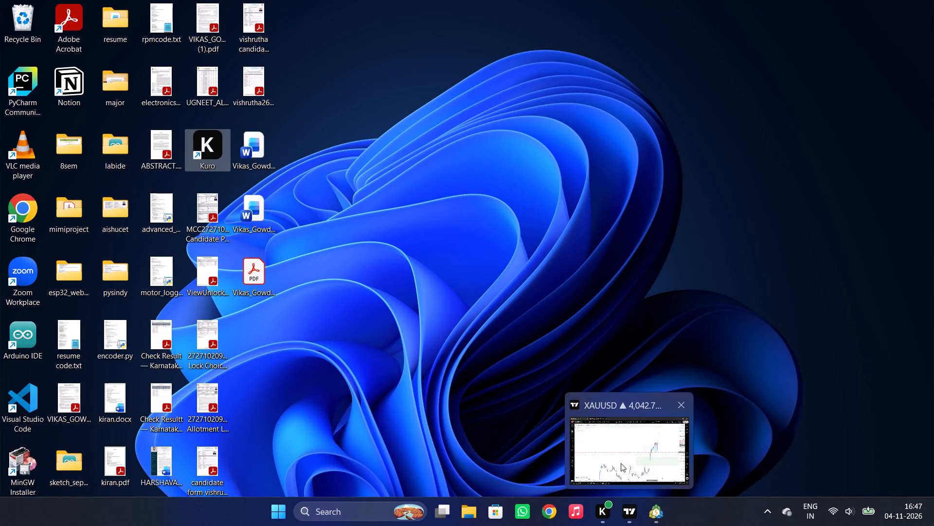
Switch back to TradingView and examine the price around the short position on the first XAUUSD chart tab.
left_click(620, 460)
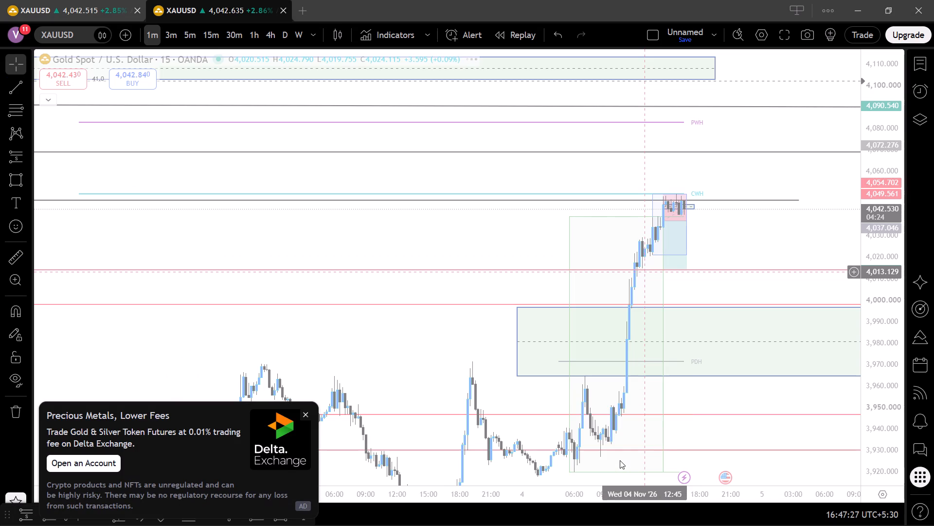
left_click(63, 0)
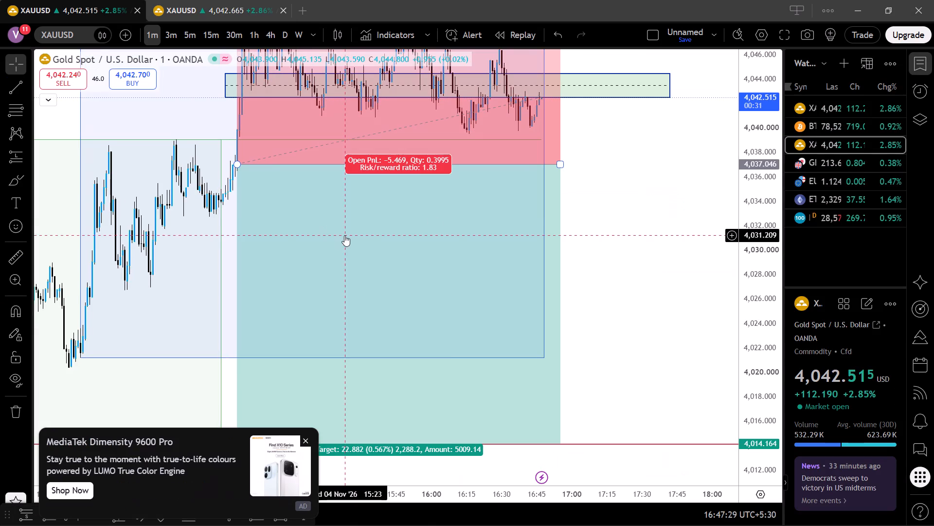
left_click_drag(601, 221, 609, 281)
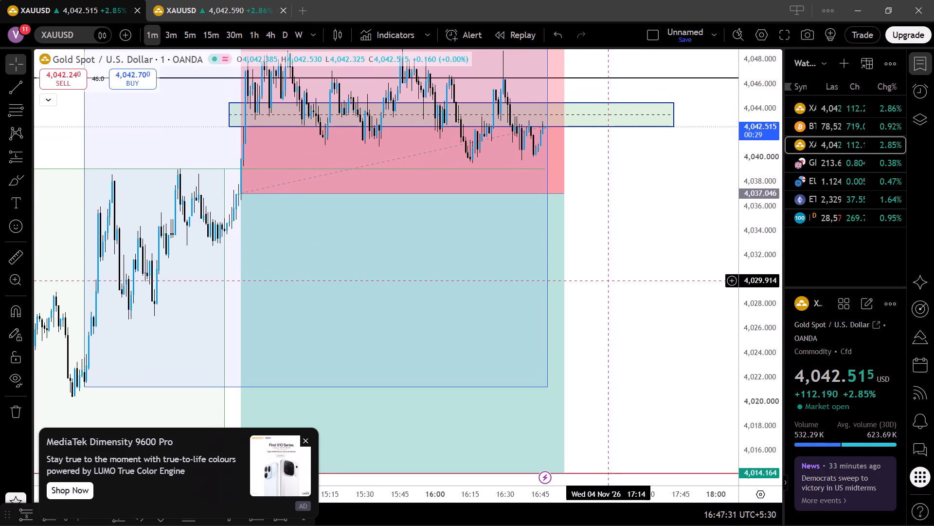
In the second XAUUSD chart tab, dismiss the Delta.Exchange advertisement covering the chart.
left_click(198, 10)
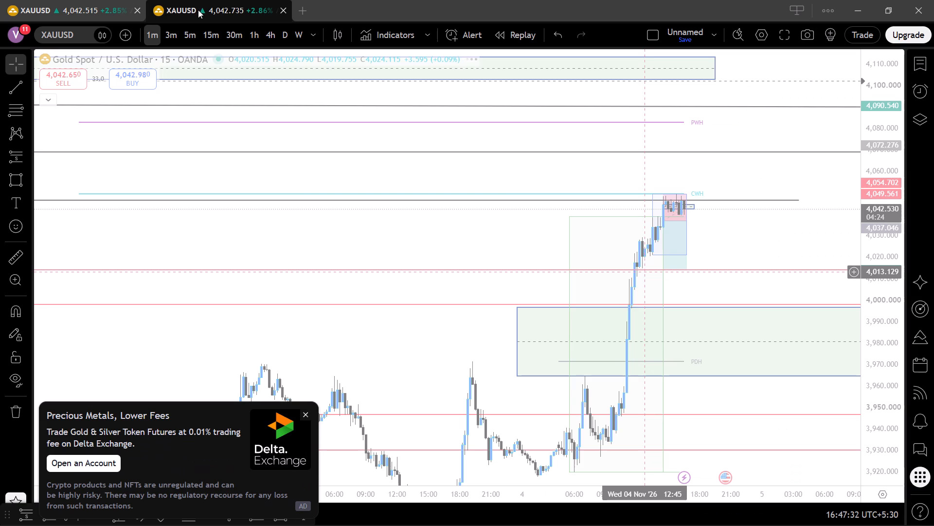
triple_click(304, 192)
left_click(304, 192)
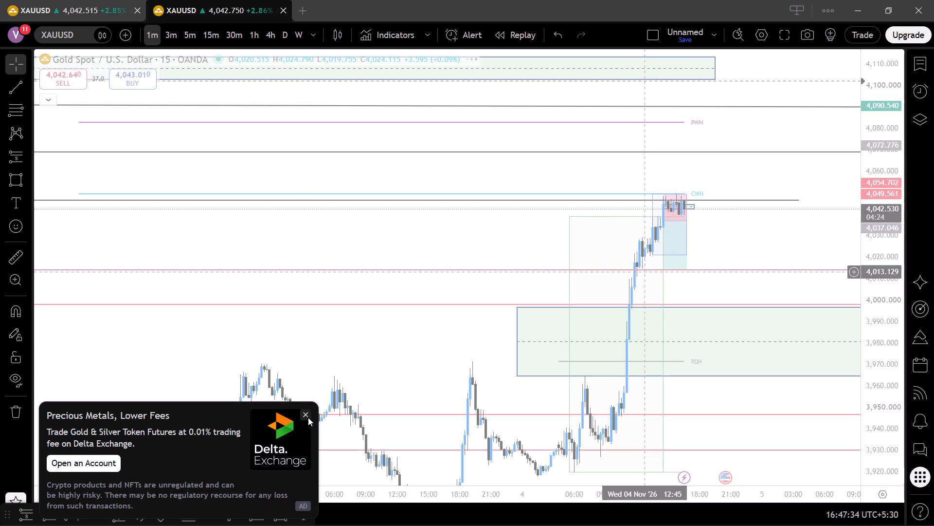
left_click(306, 415)
triple_click(306, 415)
double_click(306, 415)
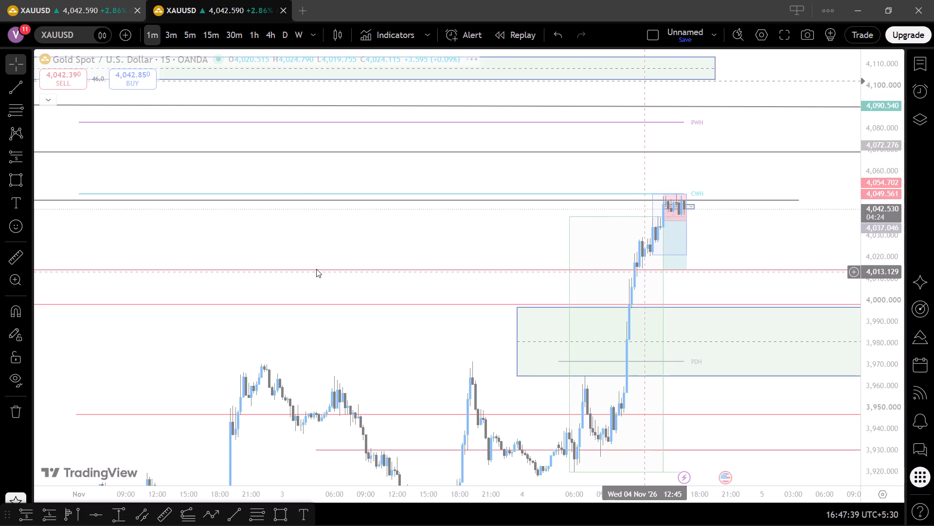
Reload the second XAUUSD chart tab, saving the unsaved chart layout changes.
key("ctrl+r")
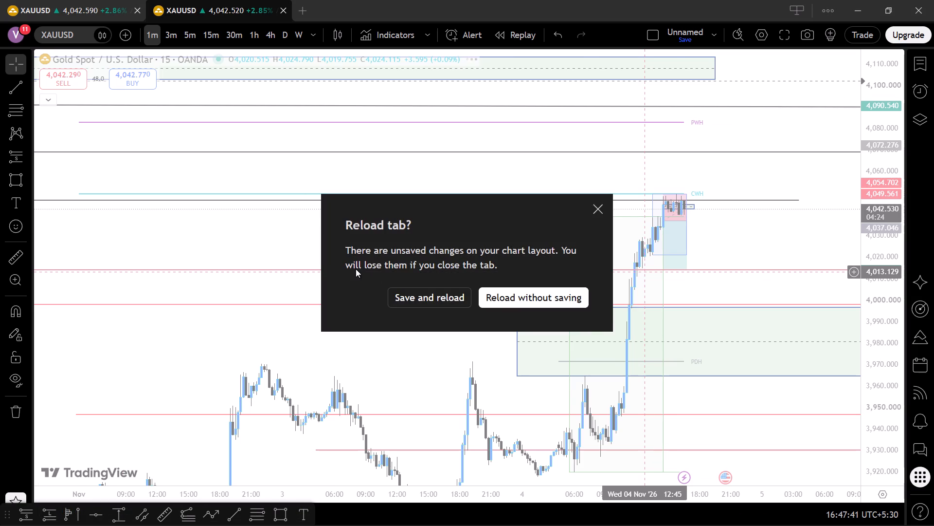
left_click(444, 299)
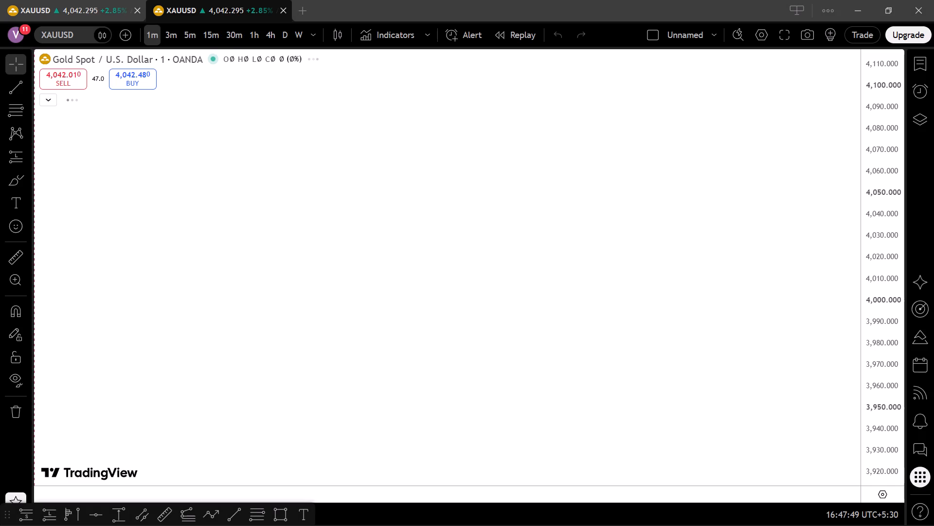
double_click(535, 362)
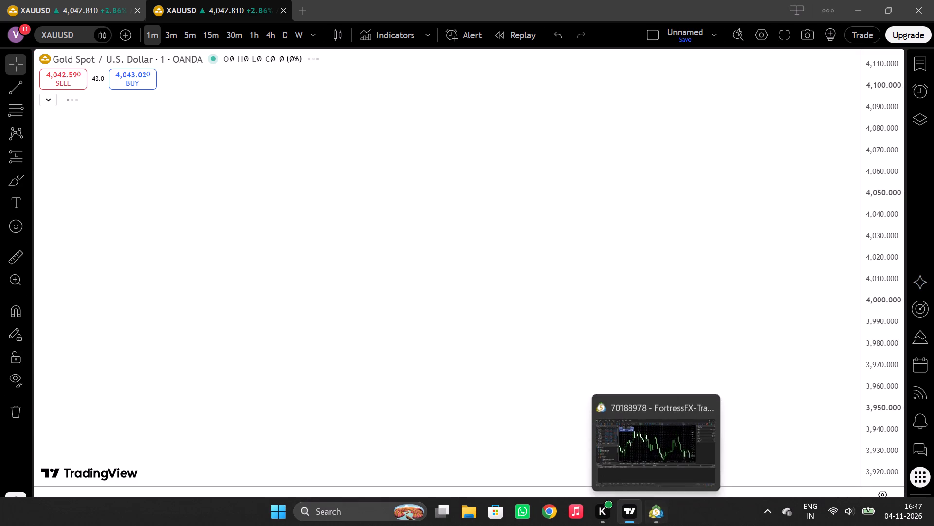
Launch Google Chrome with the user's own purple-avatar profile, not the dsce.edu.in one.
double_click(556, 516)
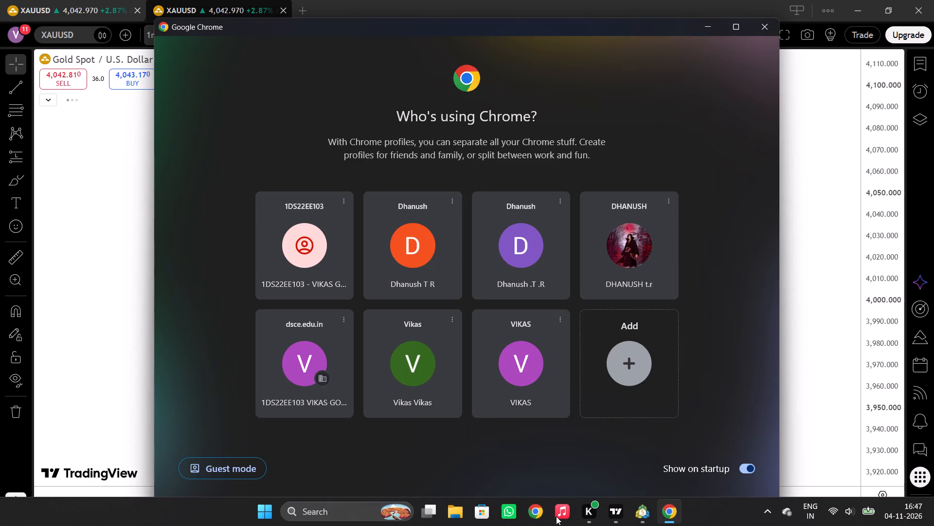
left_click(509, 360)
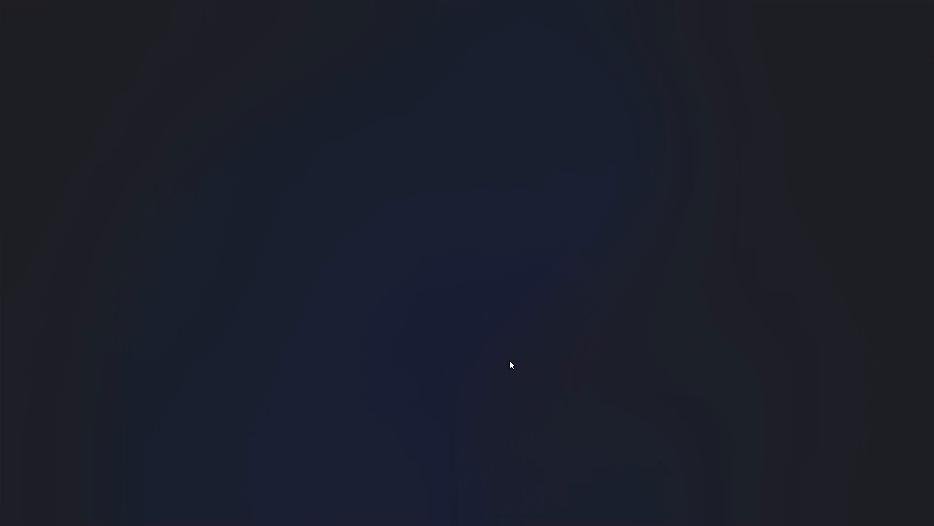
Search Google for tradingview and open the TradingView India website from the results.
left_click(298, 12)
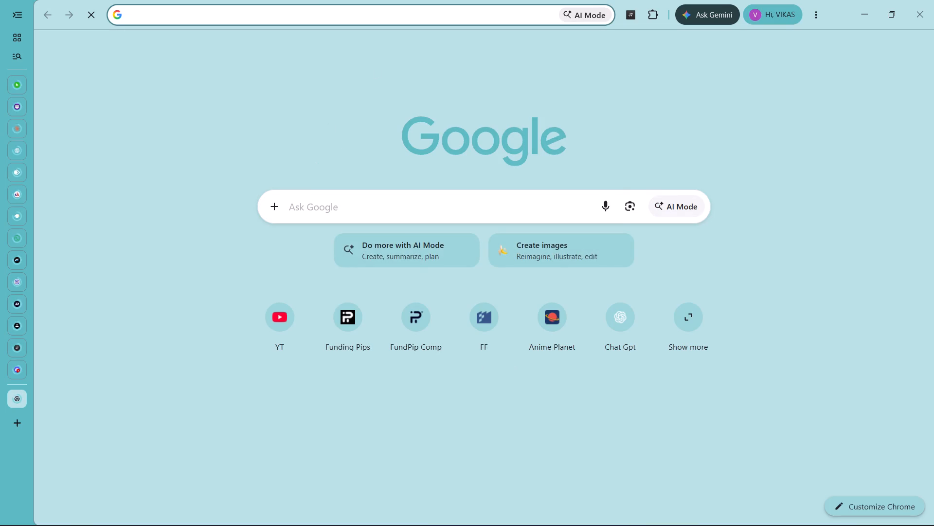
type("tra")
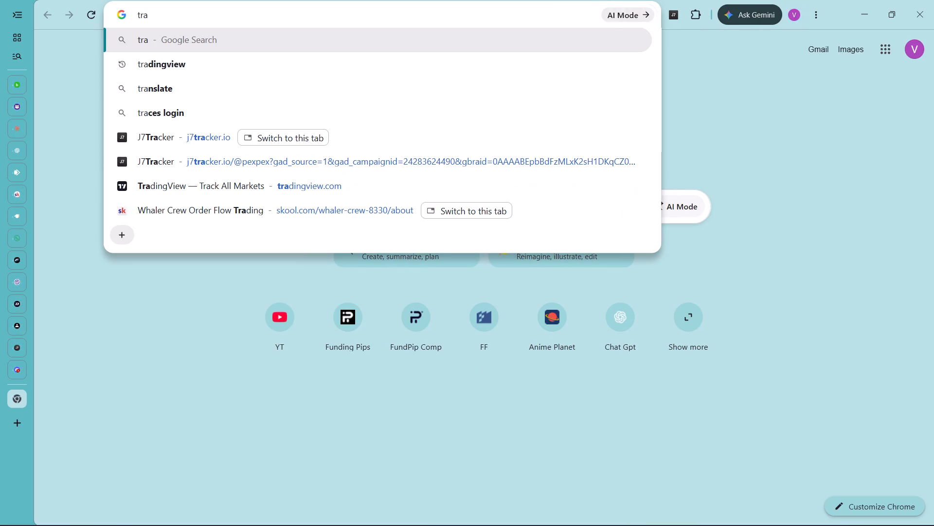
left_click(193, 66)
left_click(193, 66)
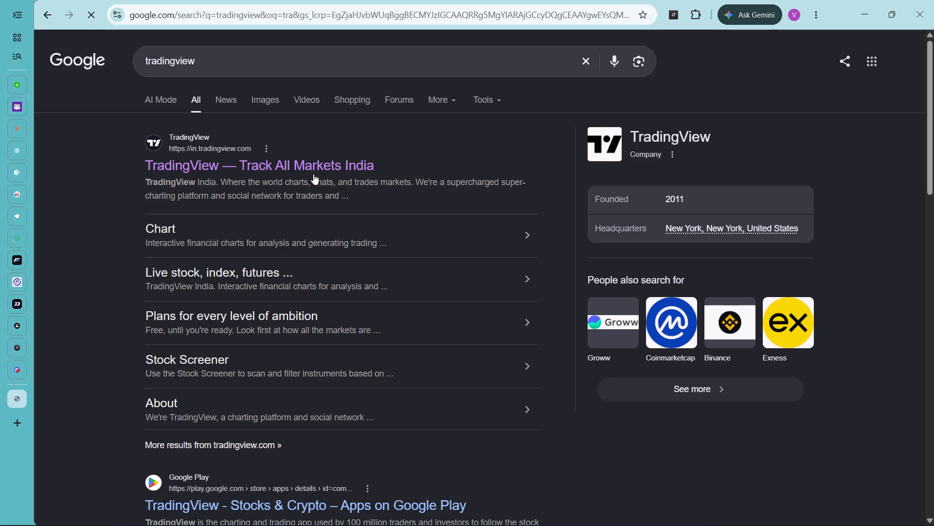
left_click(314, 170)
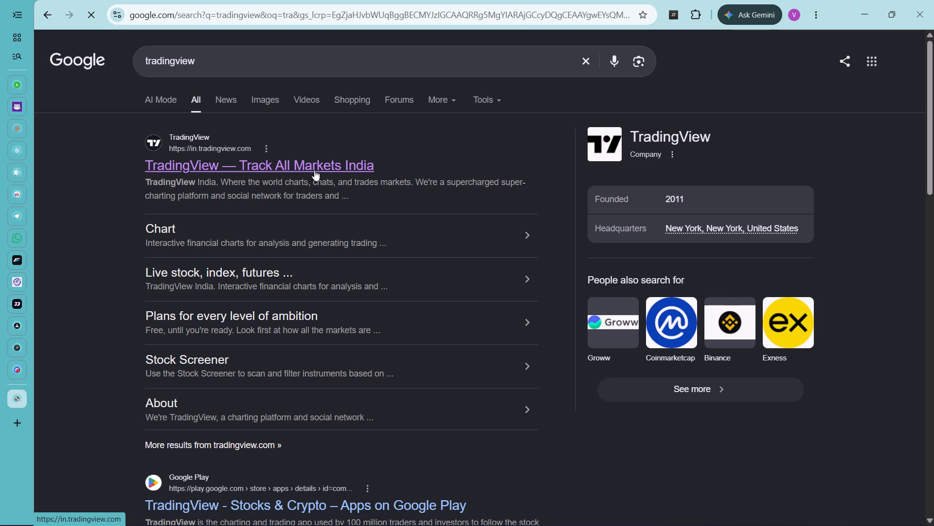